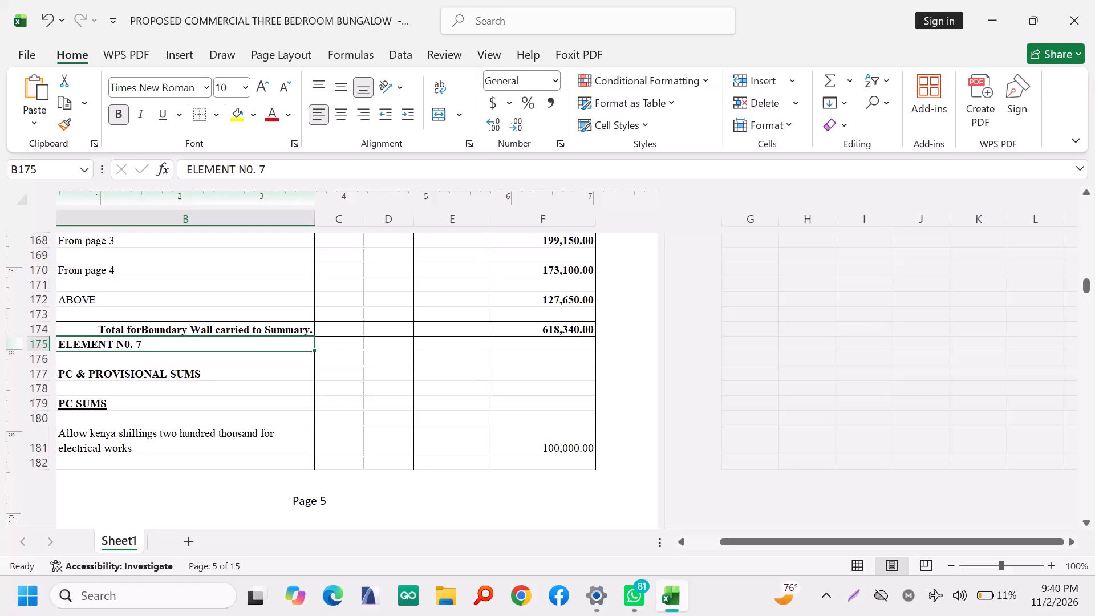
Insert two entire blank rows, at rows 173 and 174, between the ABOVE line and the Boundary Wall total.
left_click(242, 316)
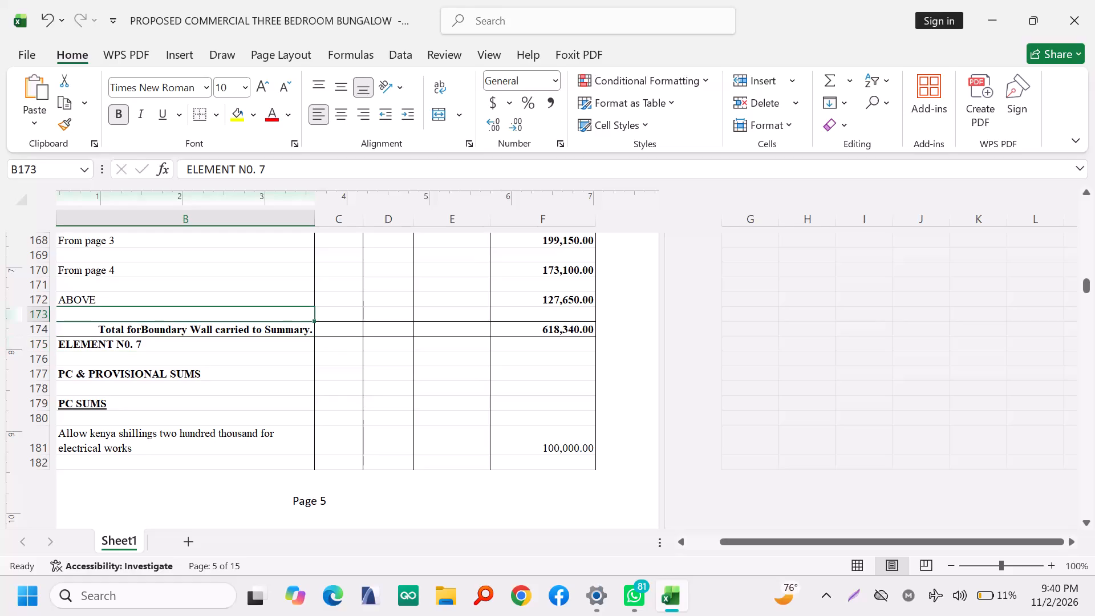
right_click(242, 316)
left_click(289, 251)
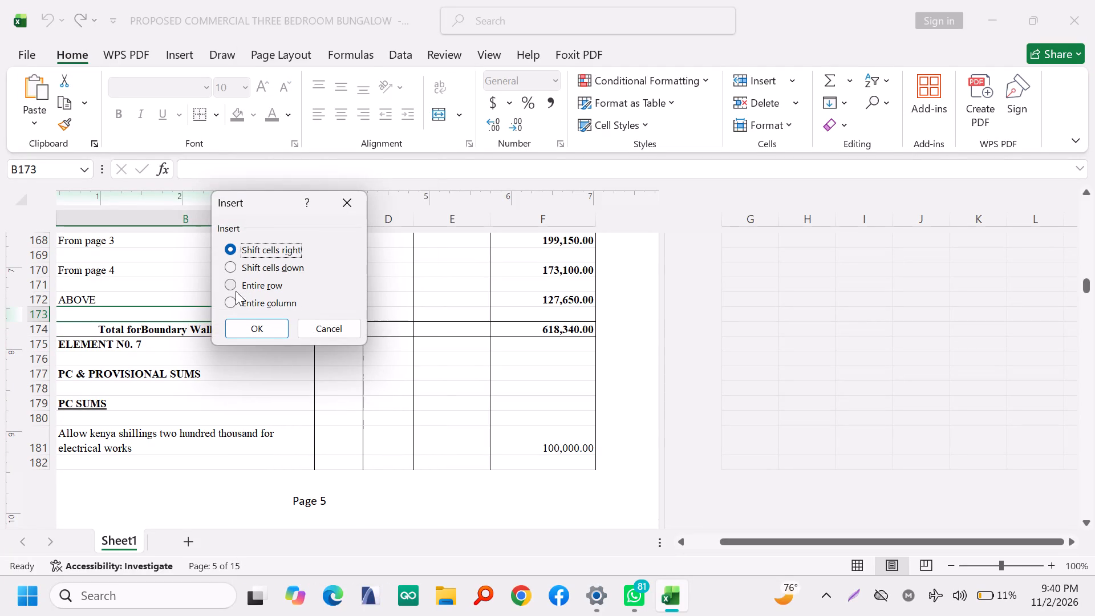
left_click(233, 283)
left_click(245, 327)
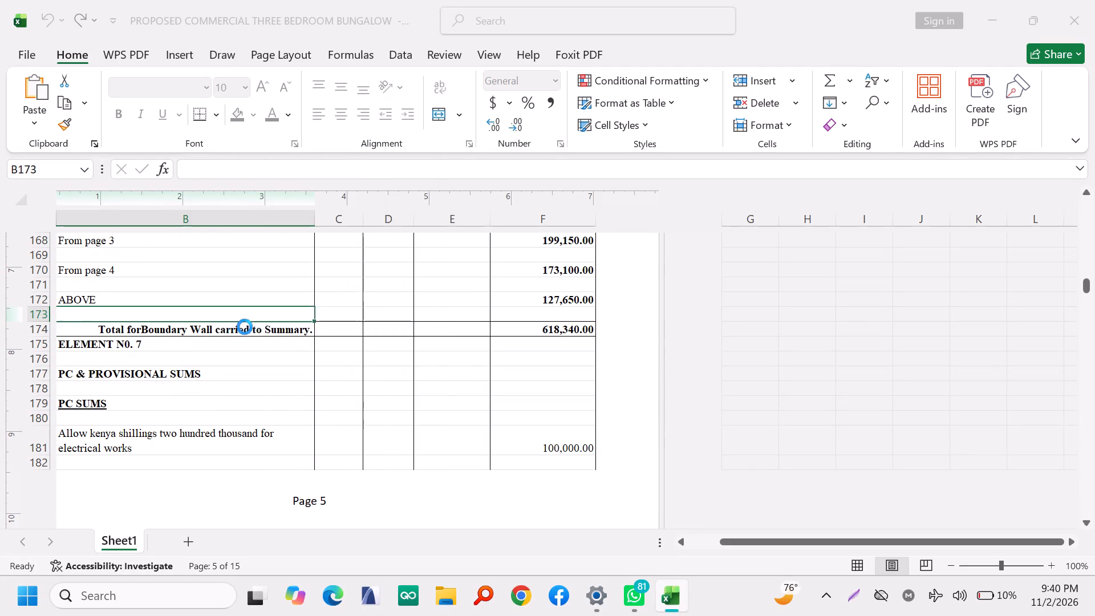
left_click(585, 338)
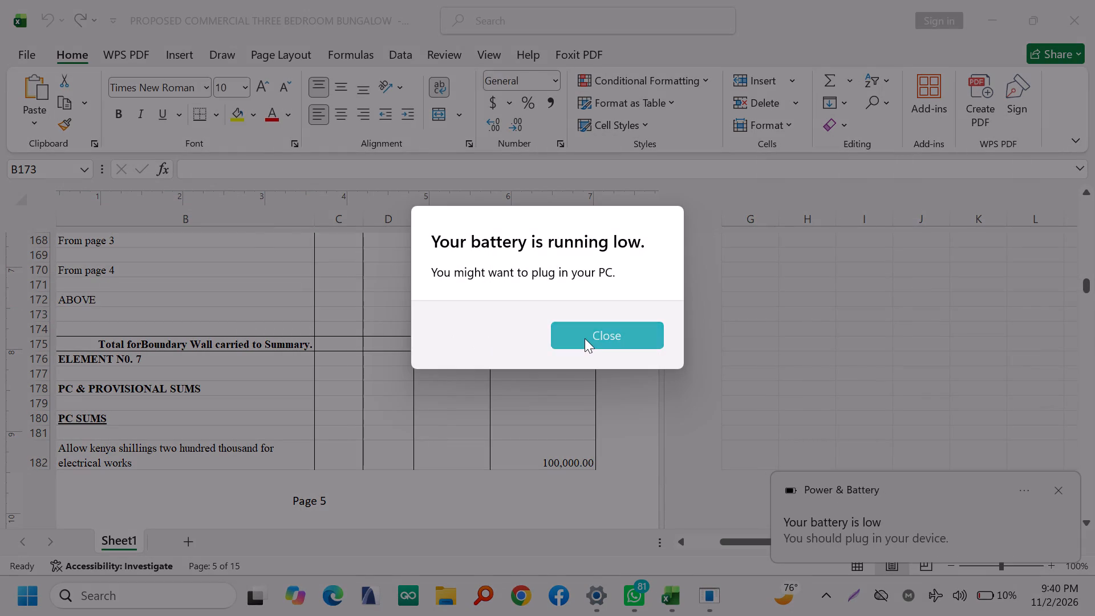
left_click(242, 321)
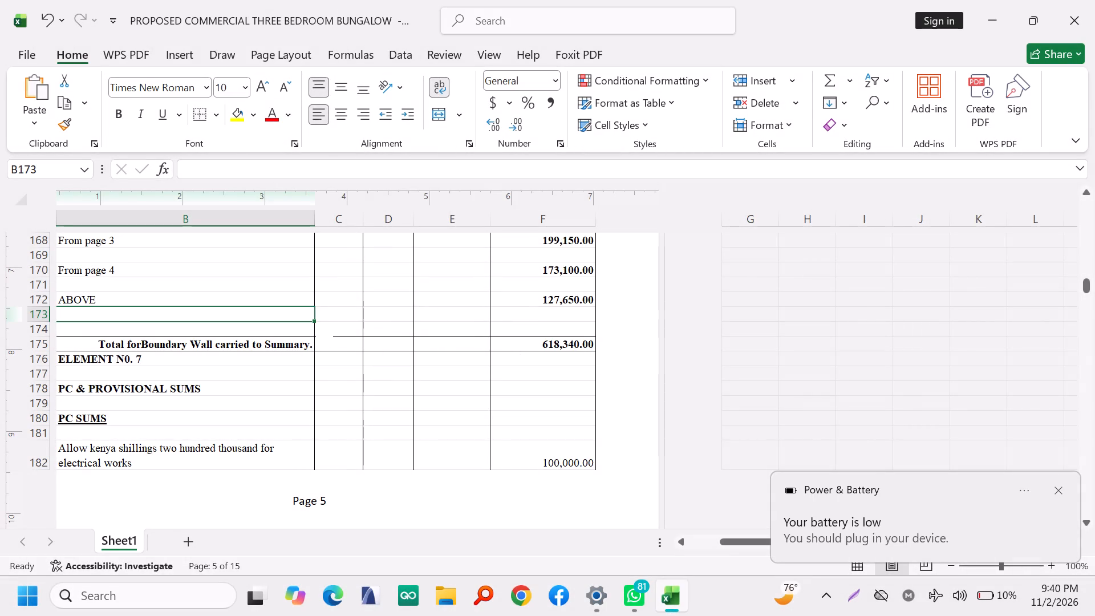
left_click(235, 329)
right_click(235, 329)
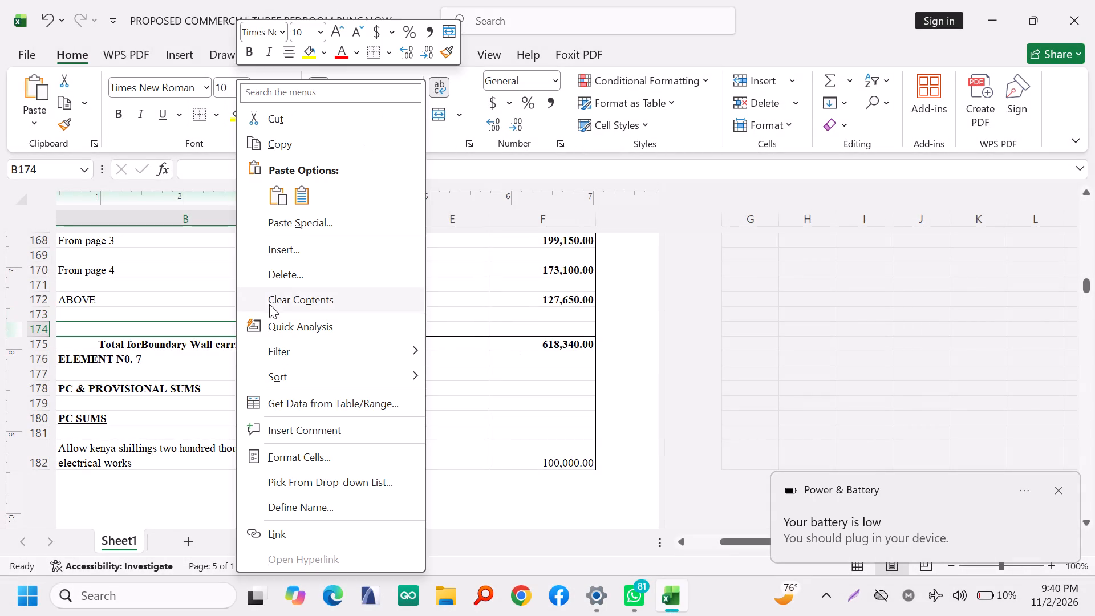
left_click(301, 248)
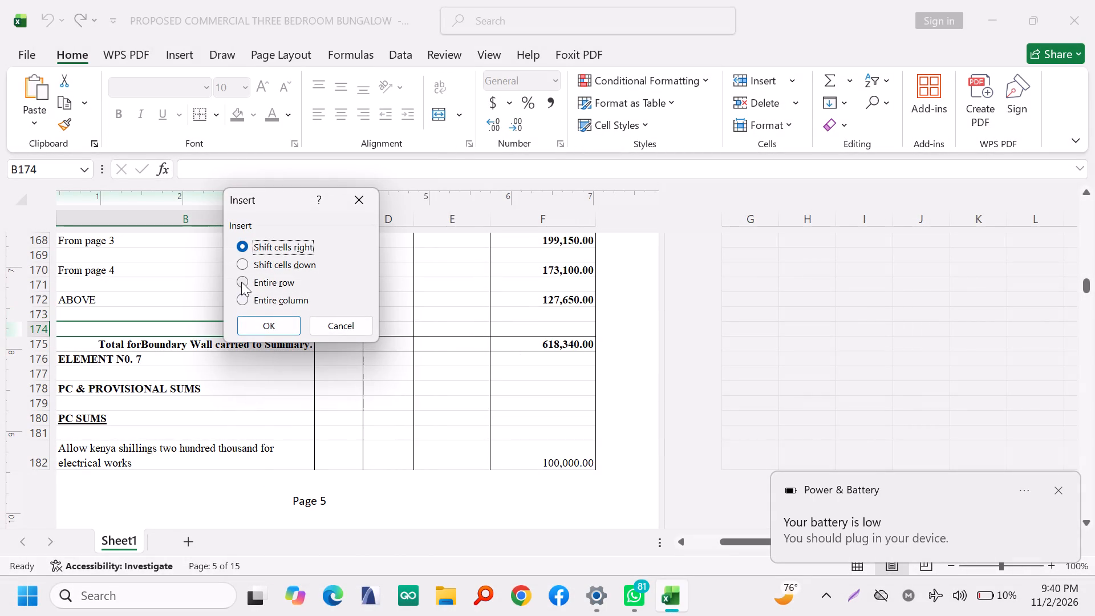
left_click(241, 282)
left_click(261, 331)
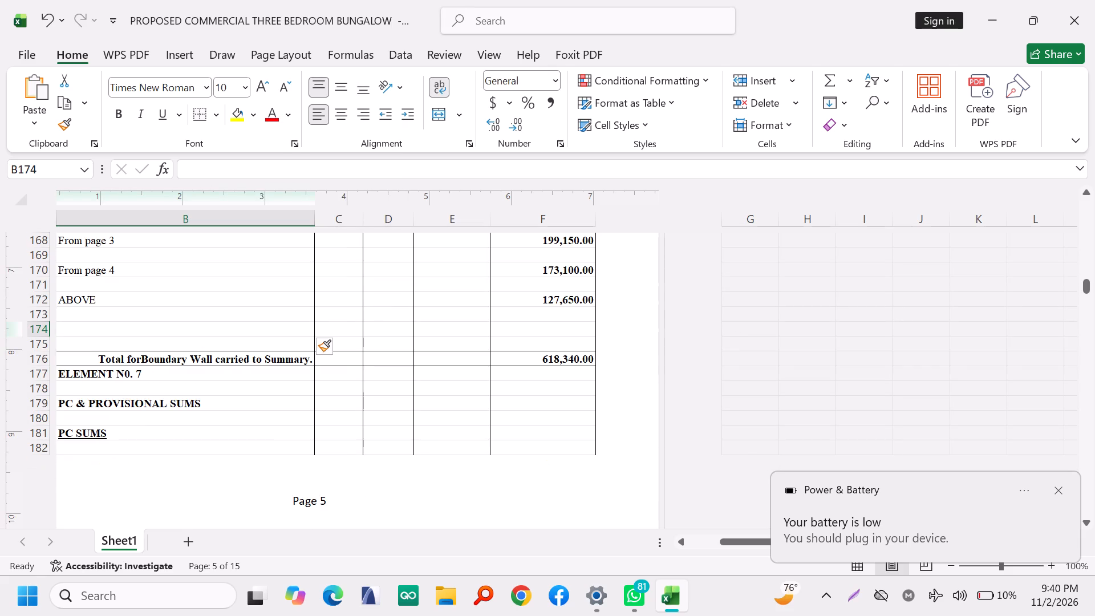
Insert two more entire blank rows at row 175, above the Boundary Wall total.
left_click(236, 347)
right_click(236, 347)
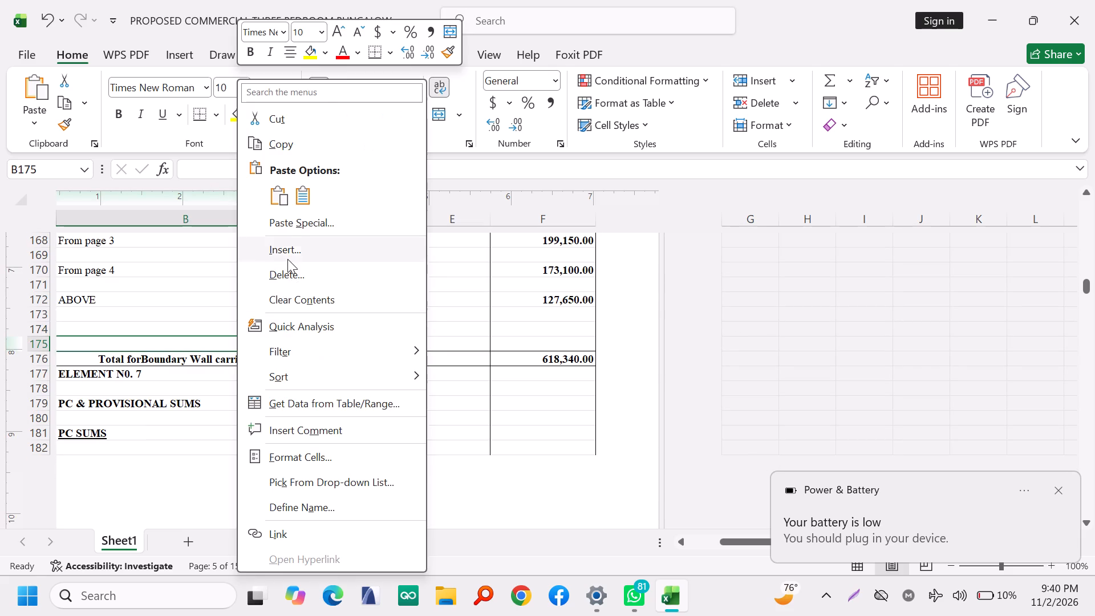
left_click(287, 256)
left_click(222, 291)
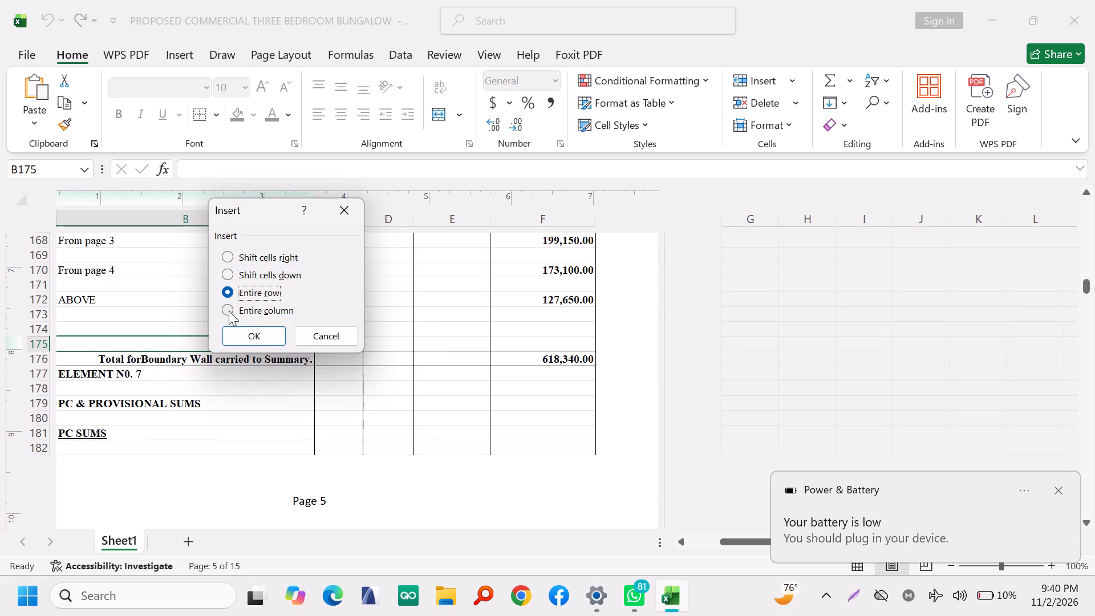
left_click(240, 330)
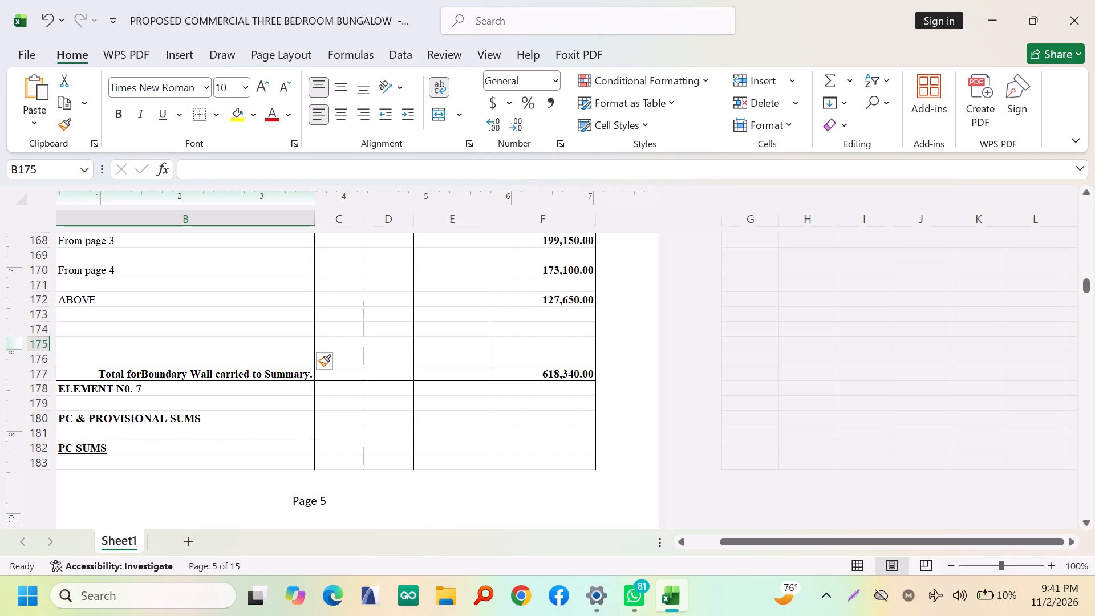
scroll(405, 449, "up", 6)
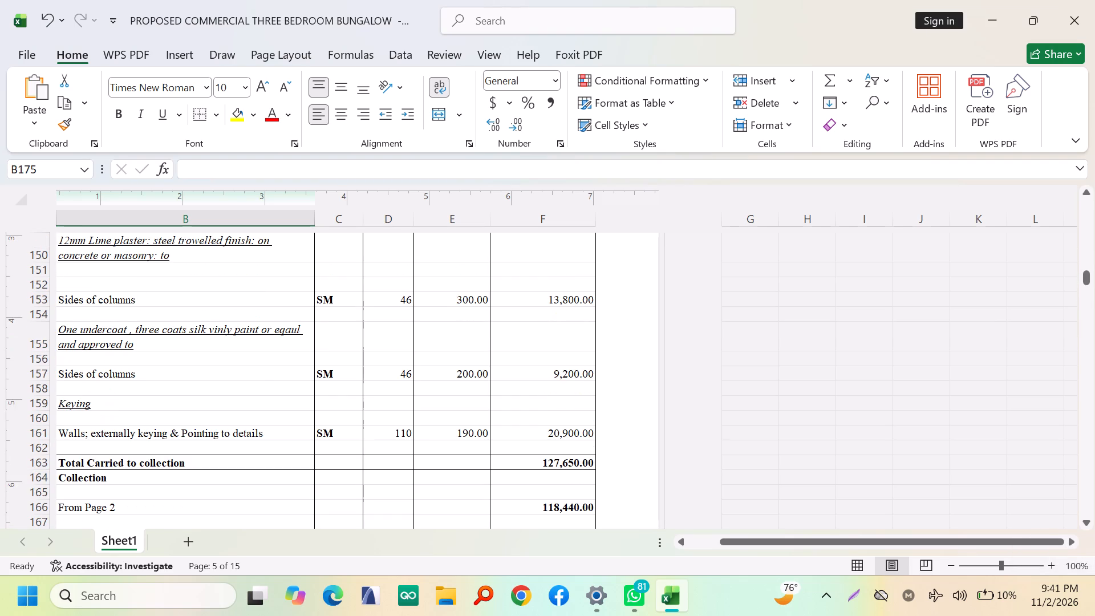
scroll(416, 435, "down", 6)
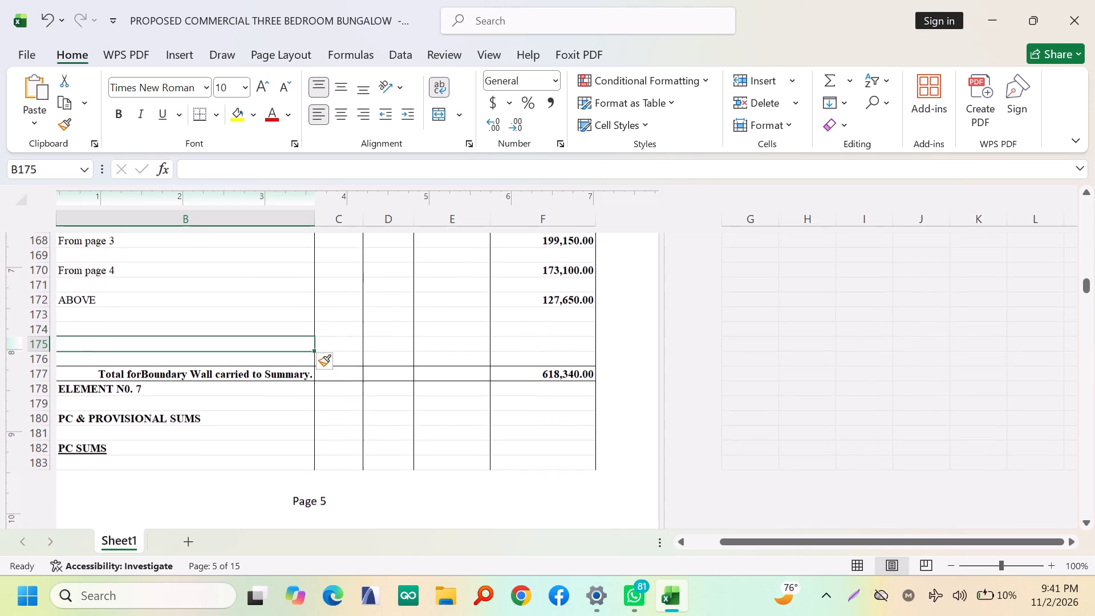
right_click(238, 345)
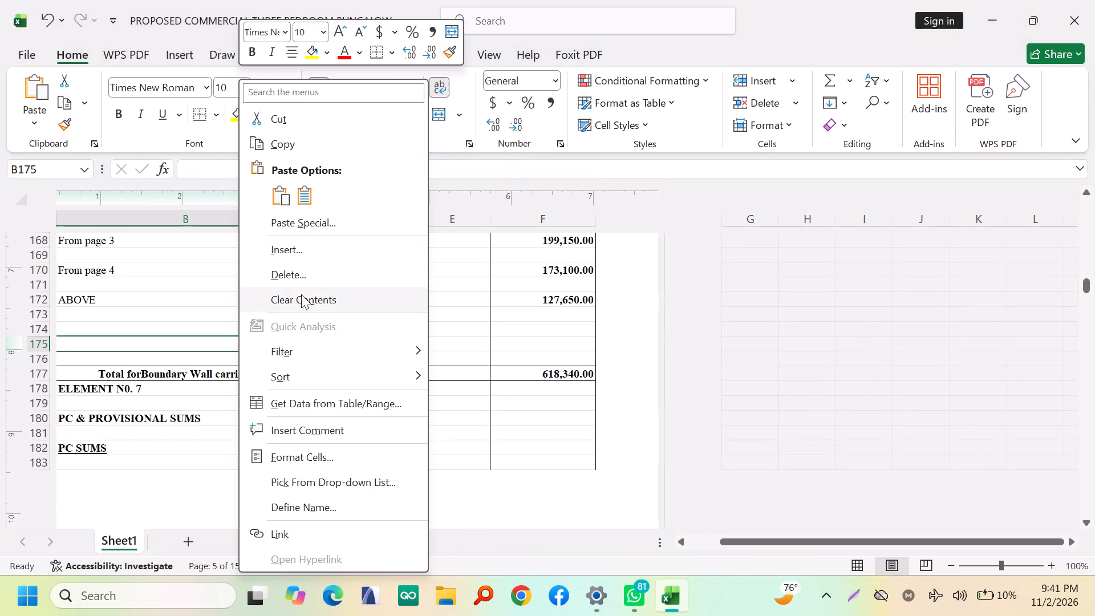
left_click(309, 251)
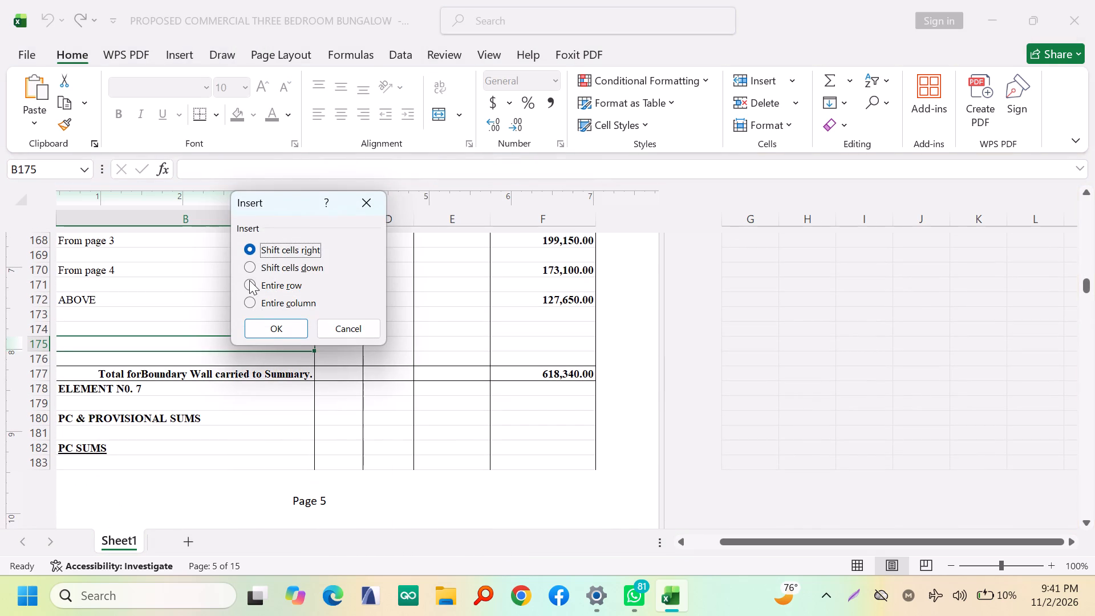
left_click(249, 280)
left_click(269, 326)
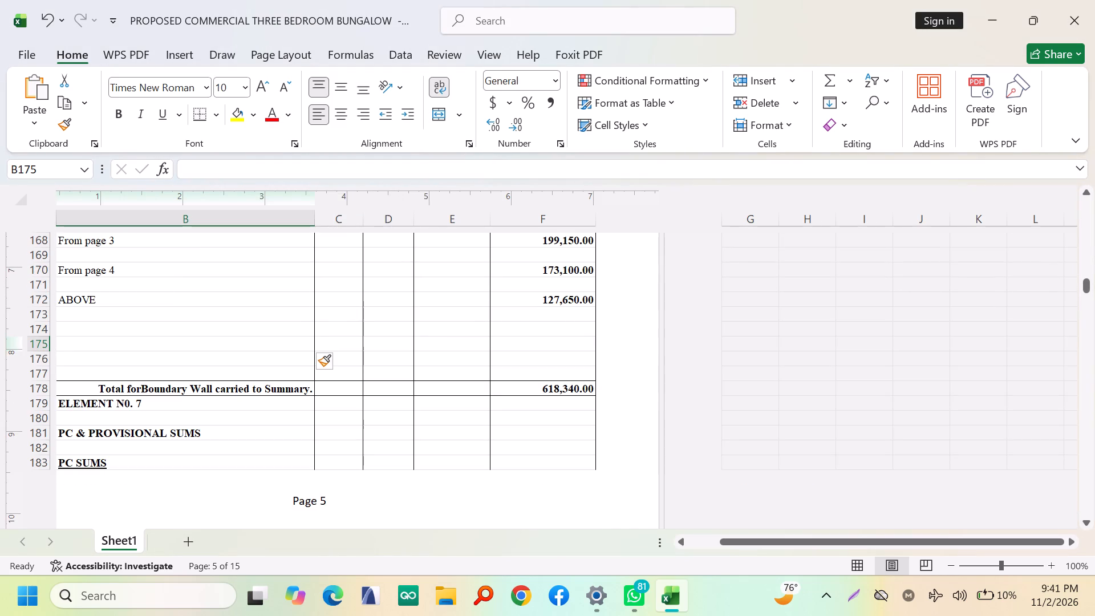
Insert three more entire blank rows above the Boundary Wall total, one at row 176 and two at row 178.
left_click(234, 356)
right_click(234, 356)
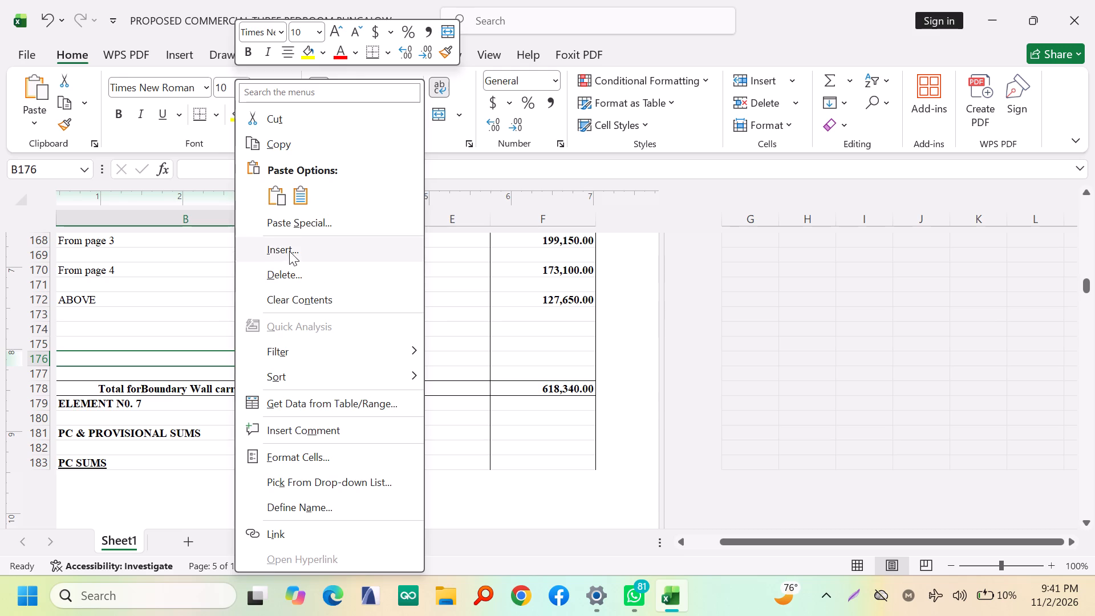
left_click(289, 251)
left_click(232, 279)
left_click(251, 328)
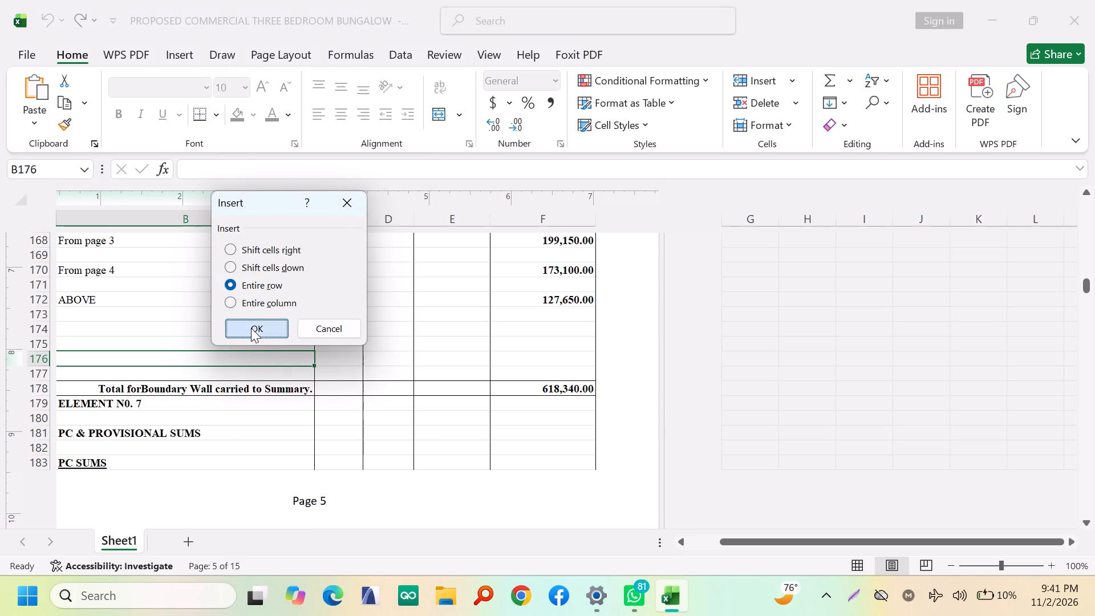
scroll(251, 328, "down", 1)
right_click(246, 337)
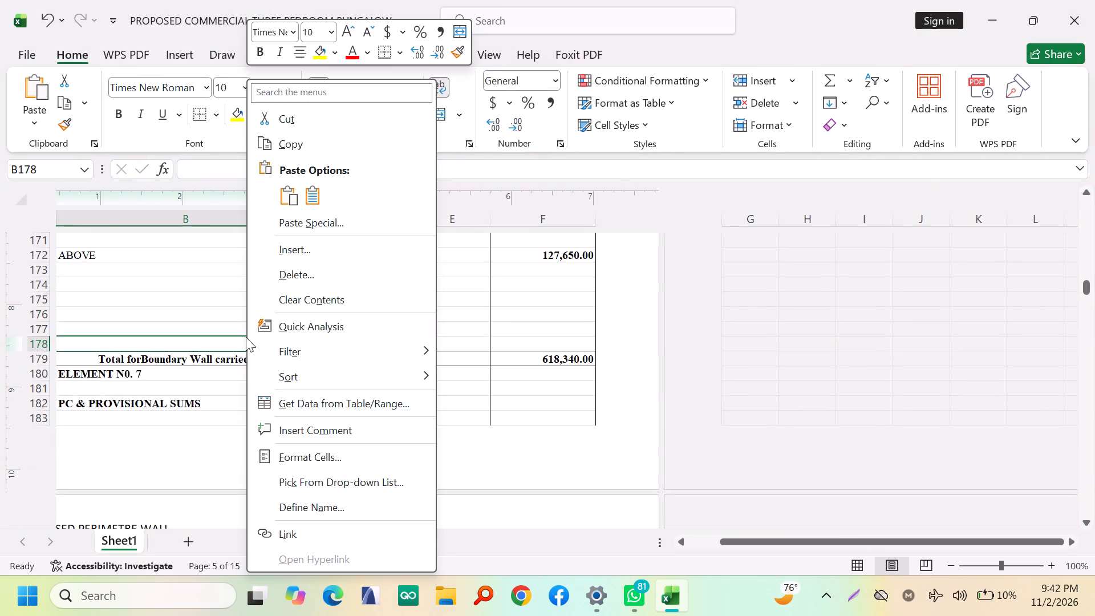
left_click(295, 249)
left_click(230, 292)
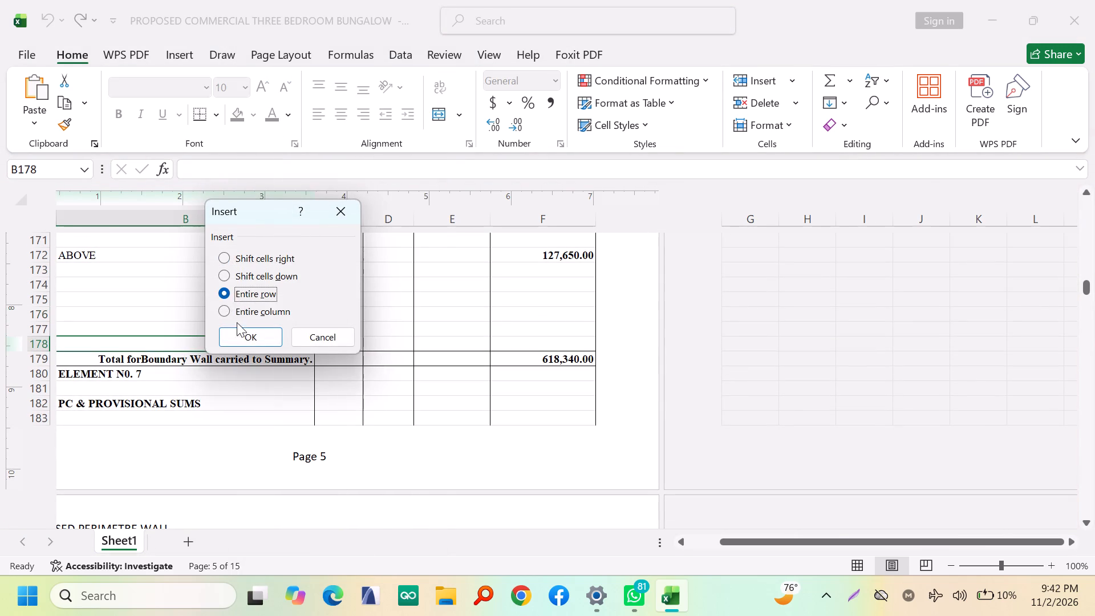
left_click(244, 341)
right_click(241, 342)
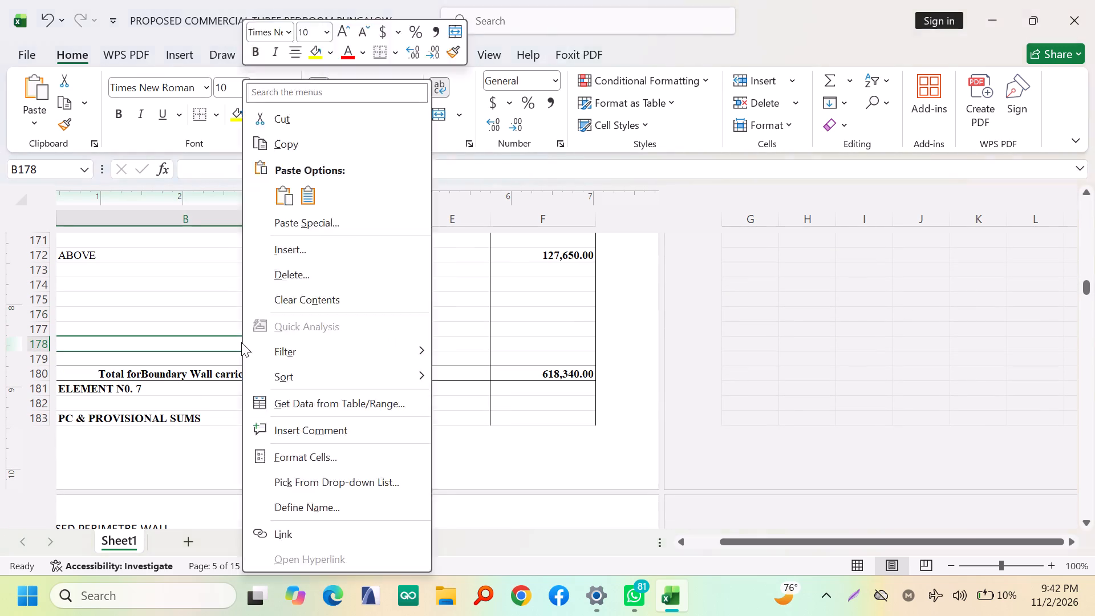
left_click(282, 250)
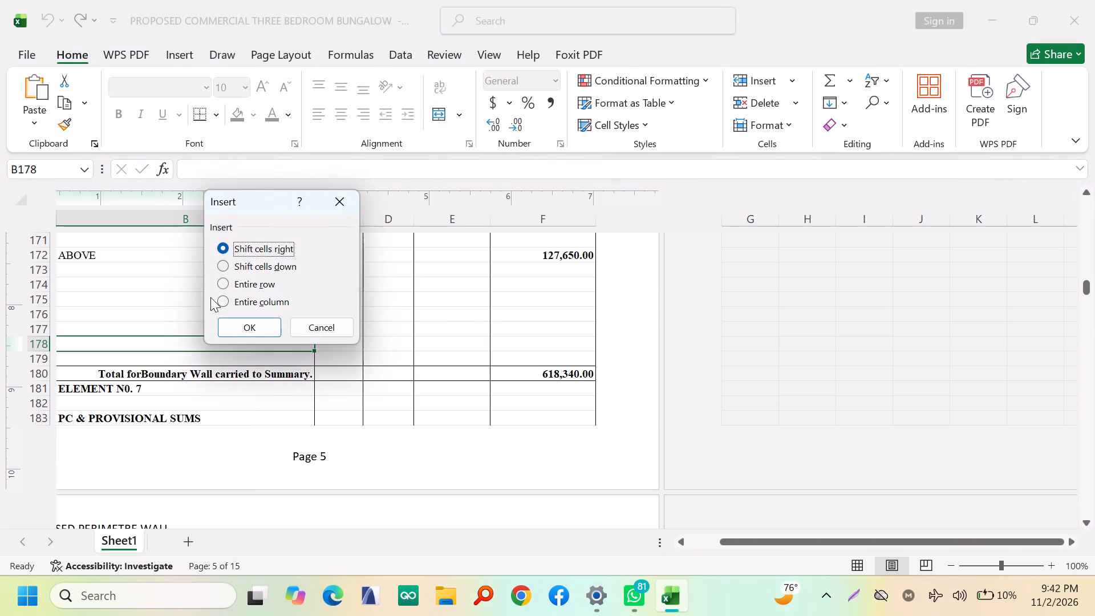
left_click(223, 287)
left_click(239, 327)
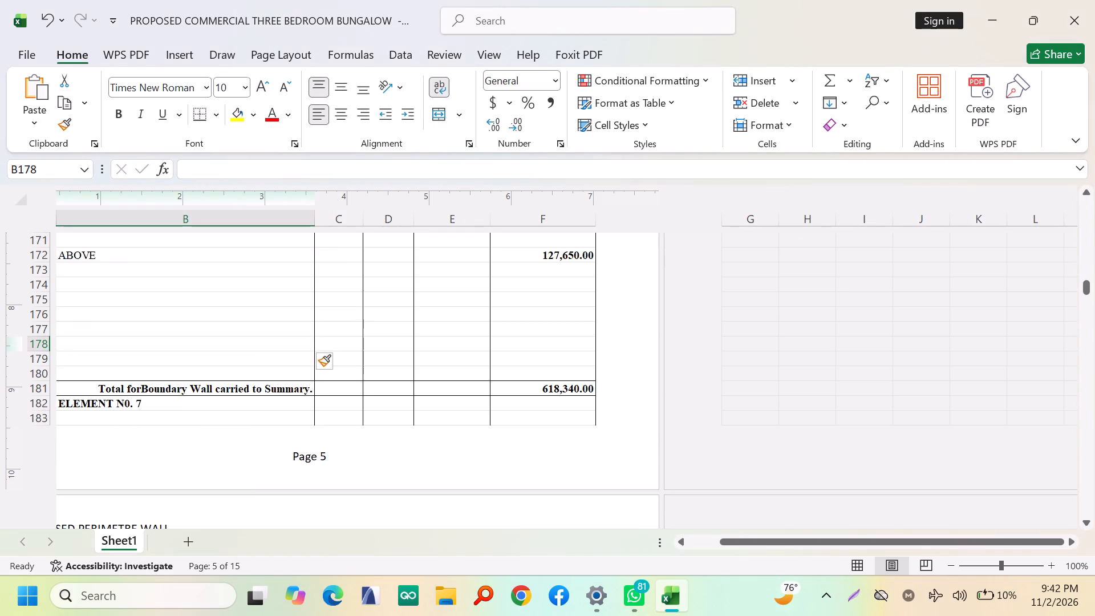
Insert two more entire blank rows, at rows 179 and 180, to push the ELEMENT N0. 7 heading off page 5.
scroll(239, 327, "down", 1)
right_click(238, 305)
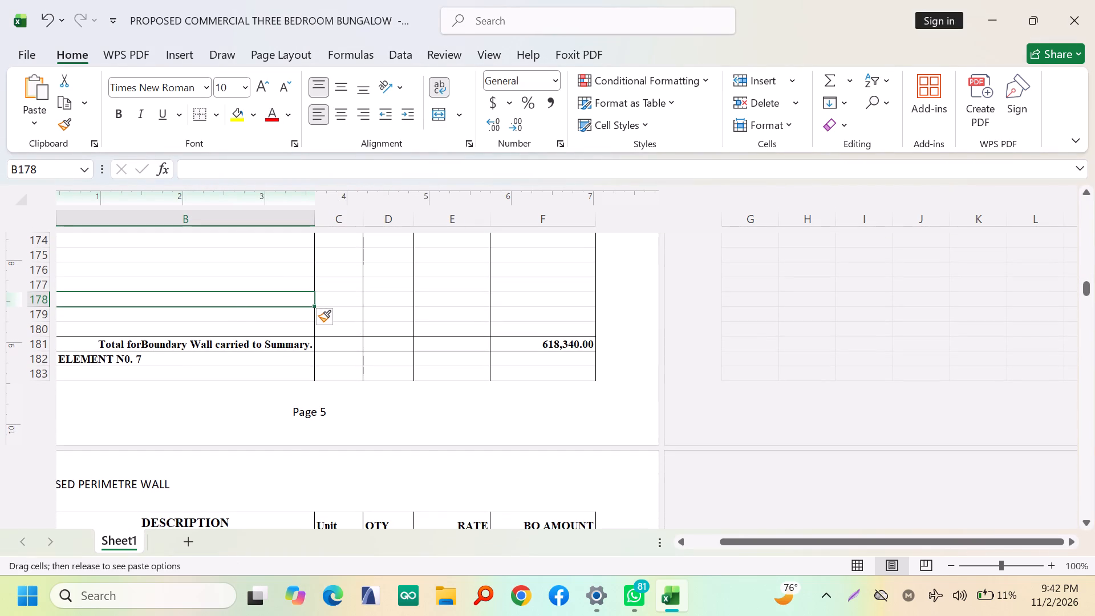
right_click(237, 317)
left_click(274, 253)
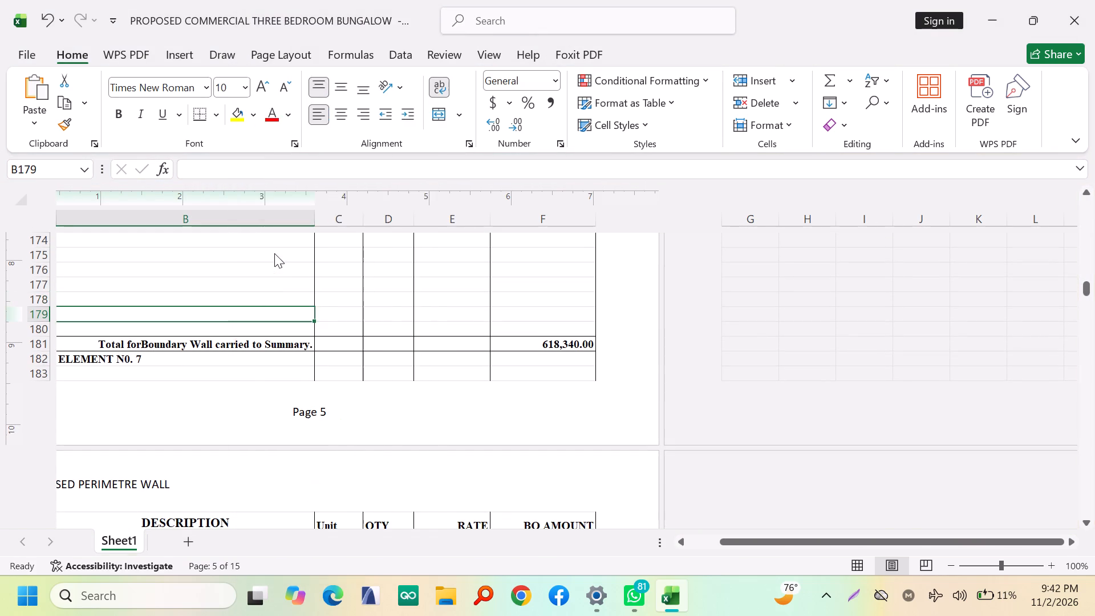
left_click(225, 290)
left_click(245, 325)
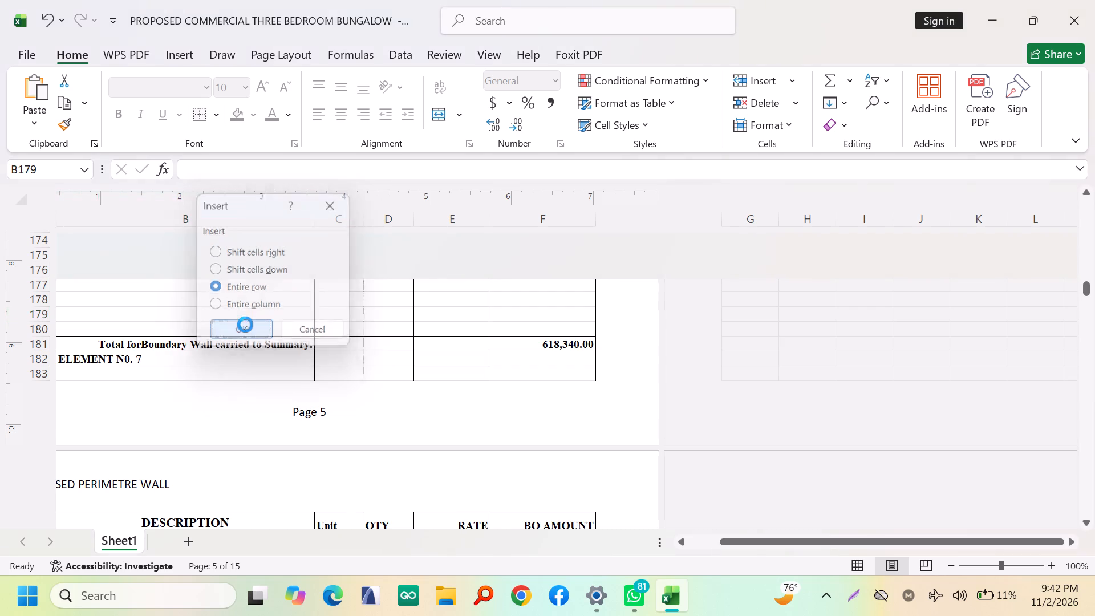
left_click(241, 327)
right_click(241, 327)
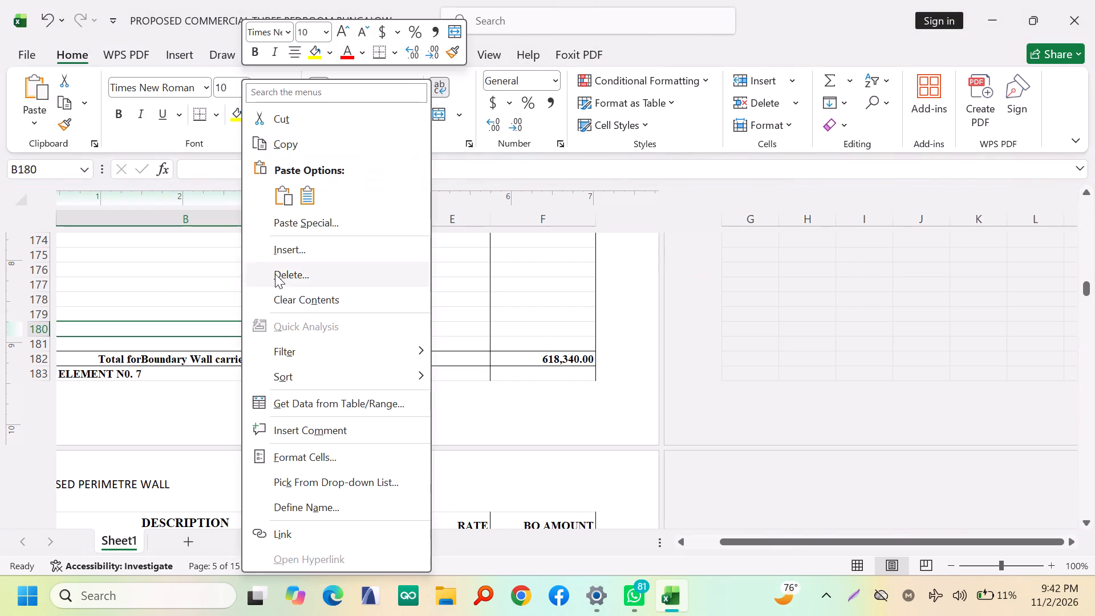
left_click(285, 241)
left_click(232, 275)
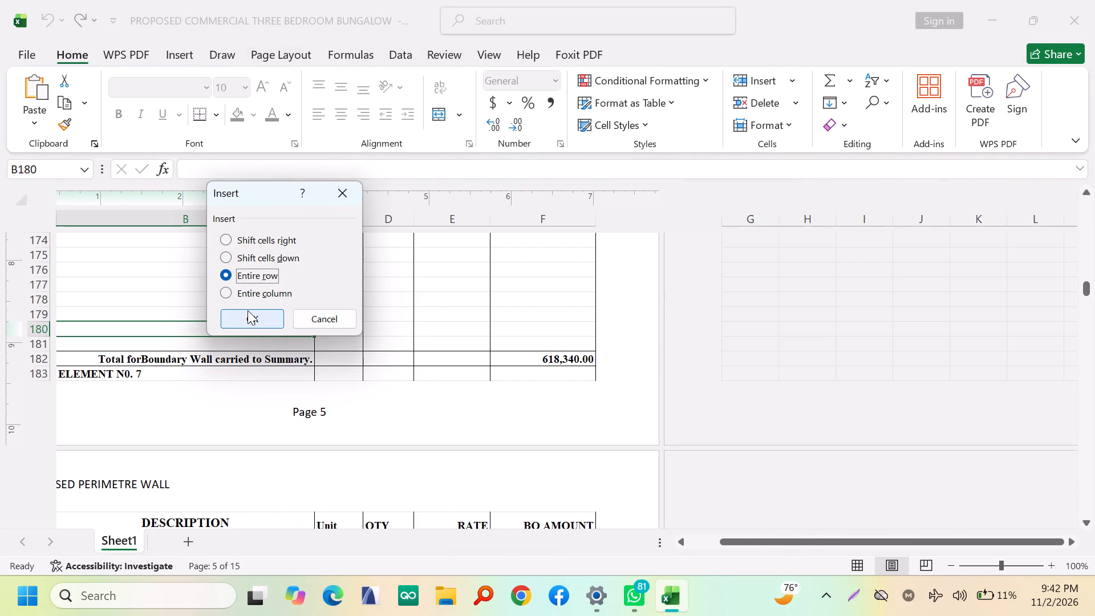
left_click(248, 310)
Insert one more entire blank row at row 181, above the Boundary Wall total.
right_click_drag(235, 346, 228, 335)
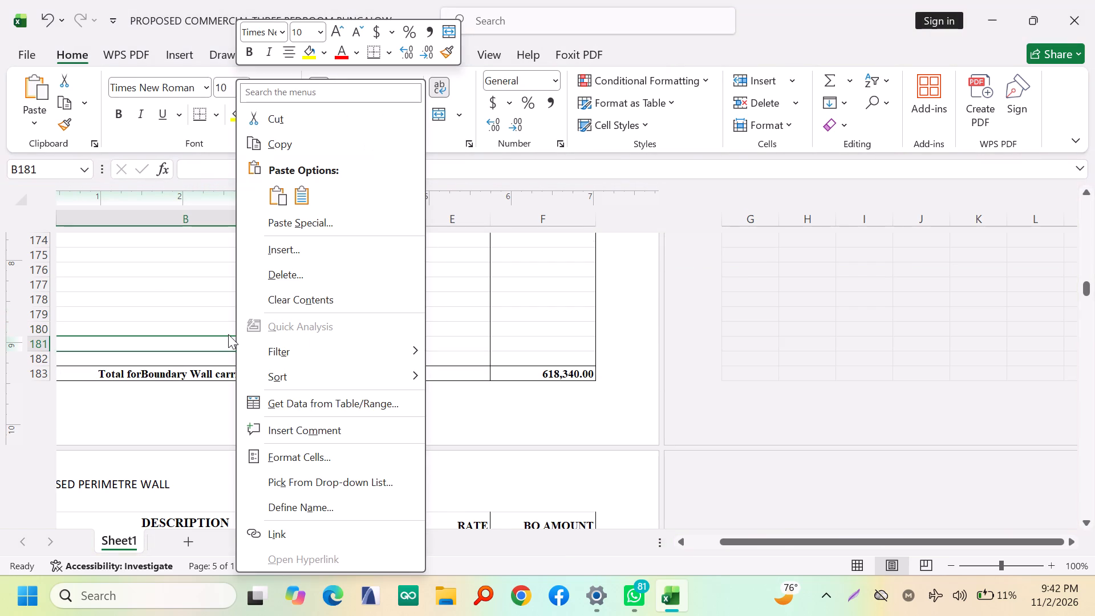
left_click(271, 250)
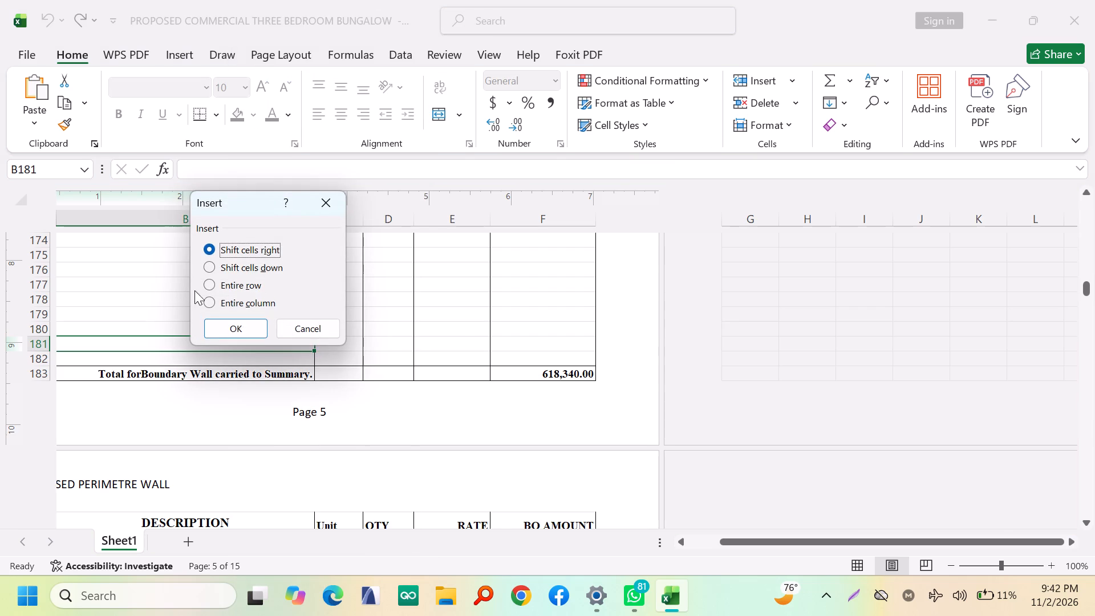
left_click(208, 289)
left_click(225, 313)
left_click(232, 323)
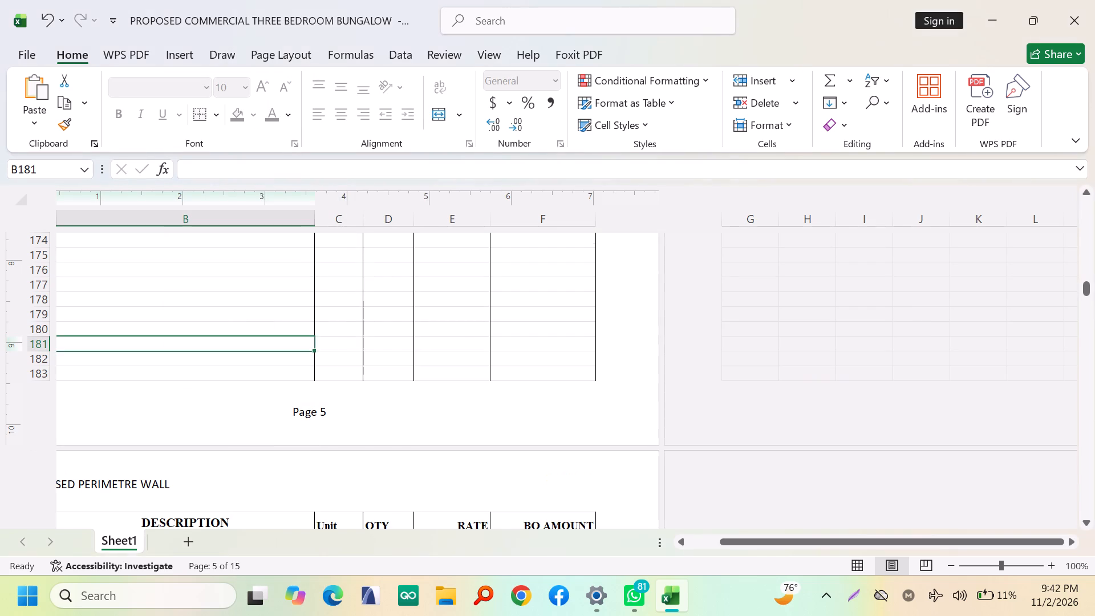
Examine the layout of the following pages, from the PC & provisional sums total through the summary and beyond.
scroll(228, 323, "down", 8)
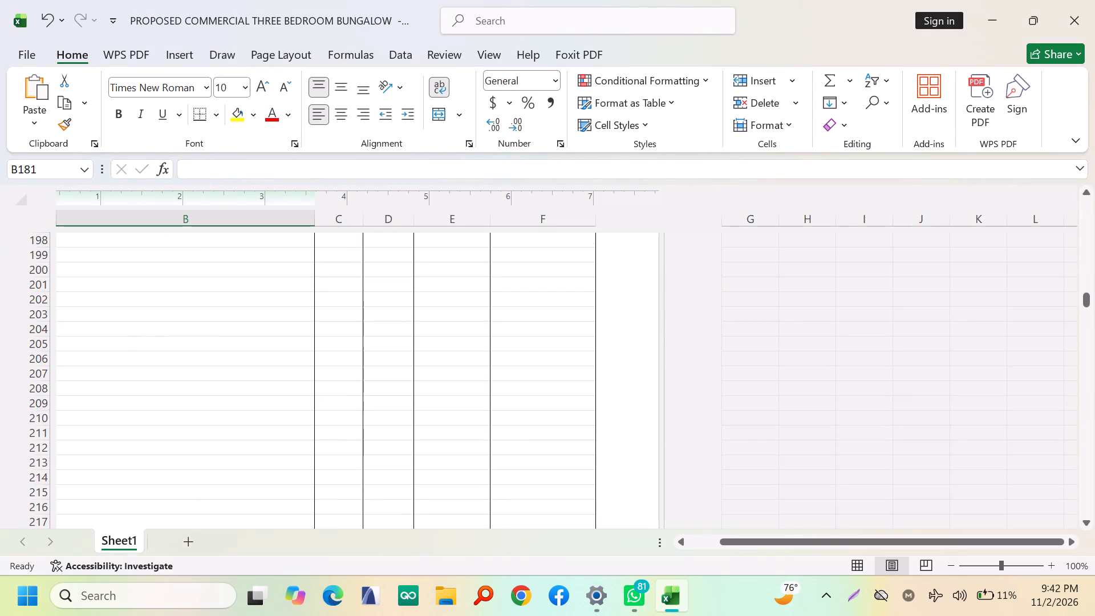
scroll(208, 320, "down", 11)
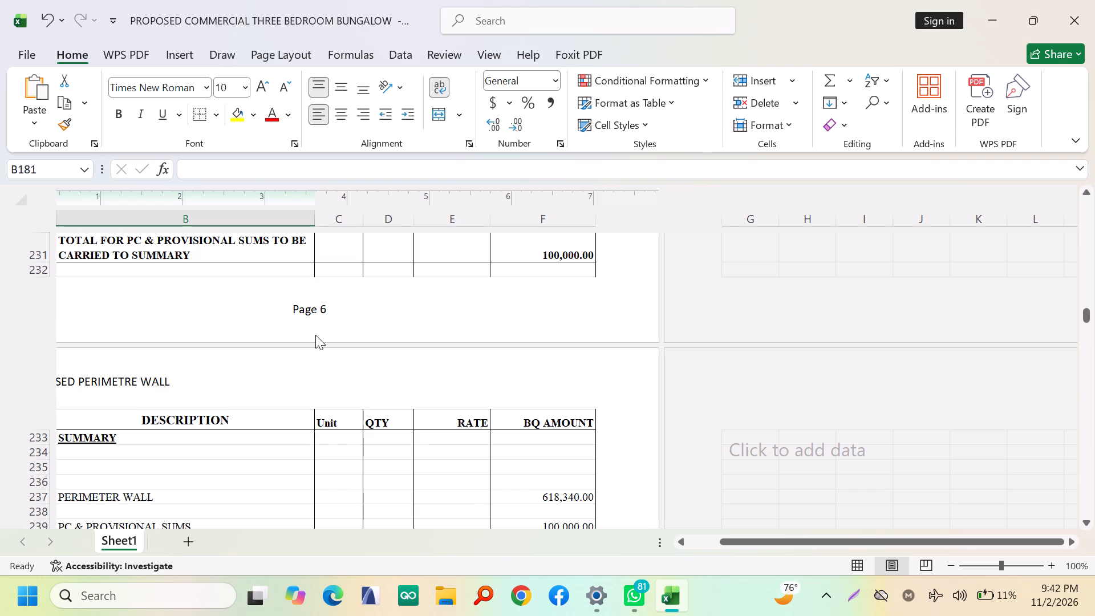
scroll(315, 335, "down", 2)
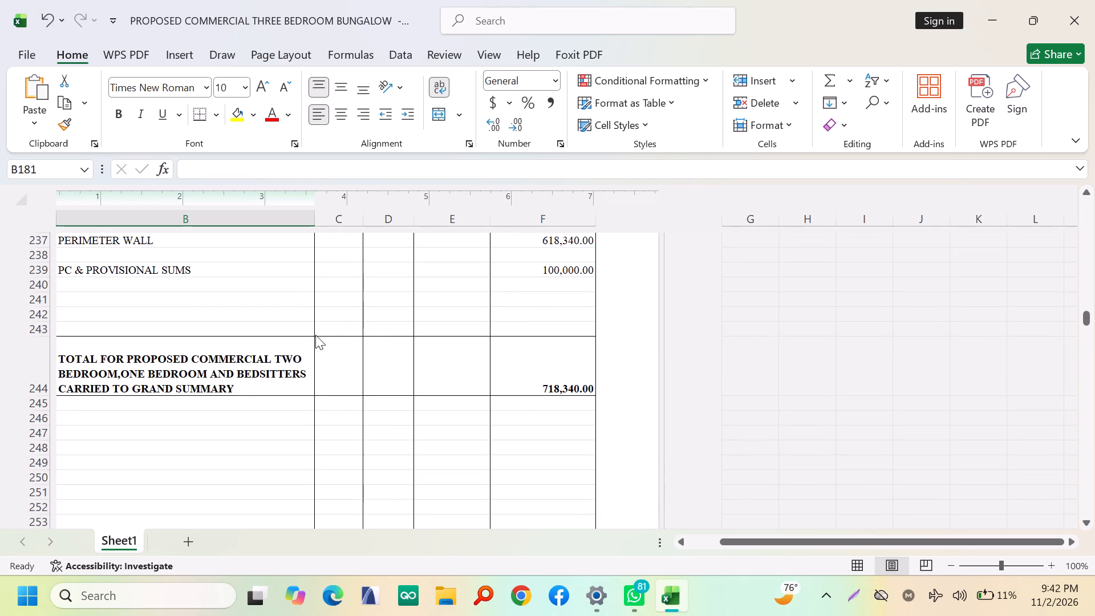
scroll(315, 335, "down", 6)
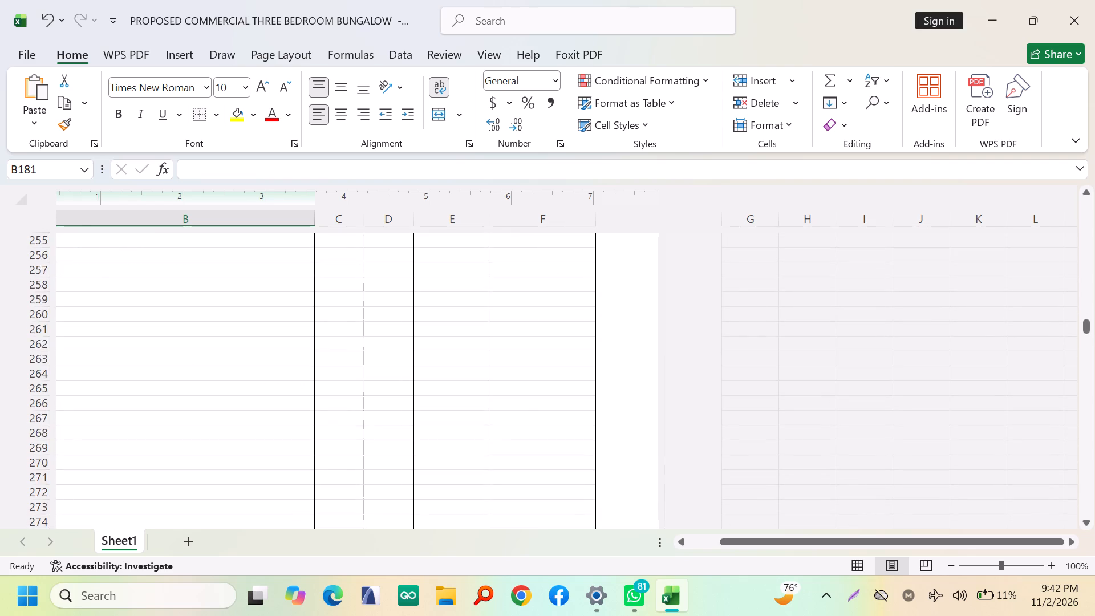
Examine the layout of the earlier pages, from the PC & provisional sums section back through the collection totals to the cover page.
scroll(315, 347, "down", 1)
scroll(315, 347, "up", 20)
scroll(307, 351, "up", 5)
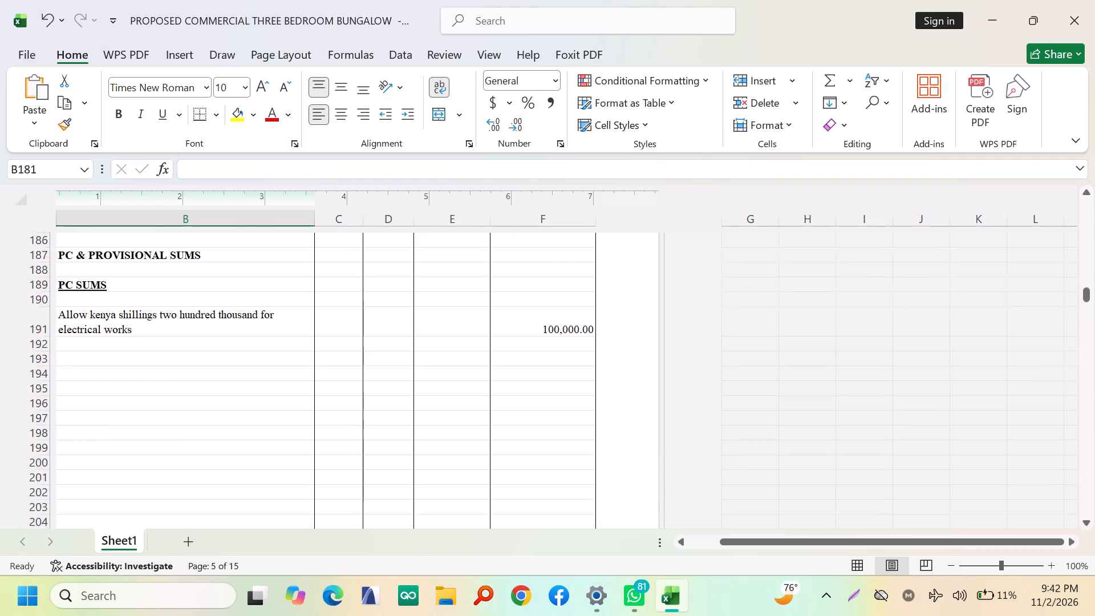
scroll(306, 347, "up", 7)
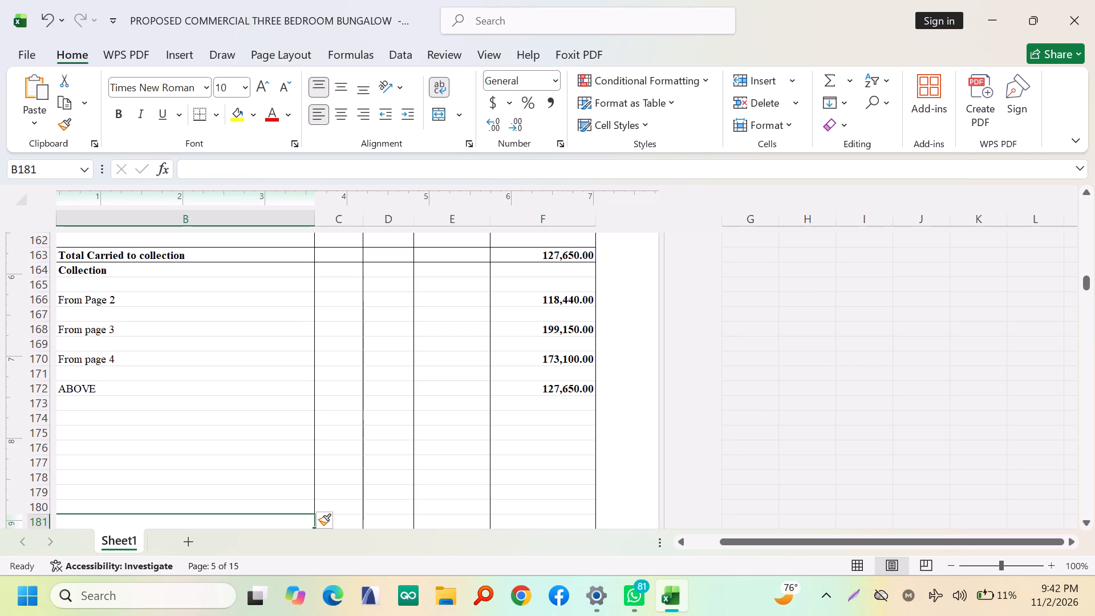
scroll(305, 350, "up", 14)
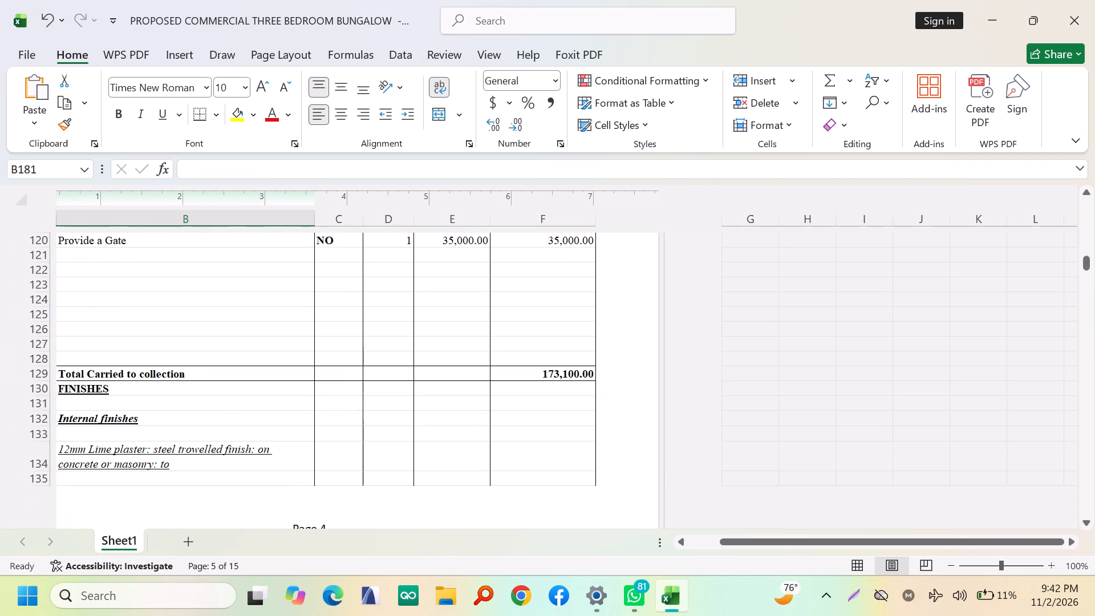
scroll(305, 350, "up", 15)
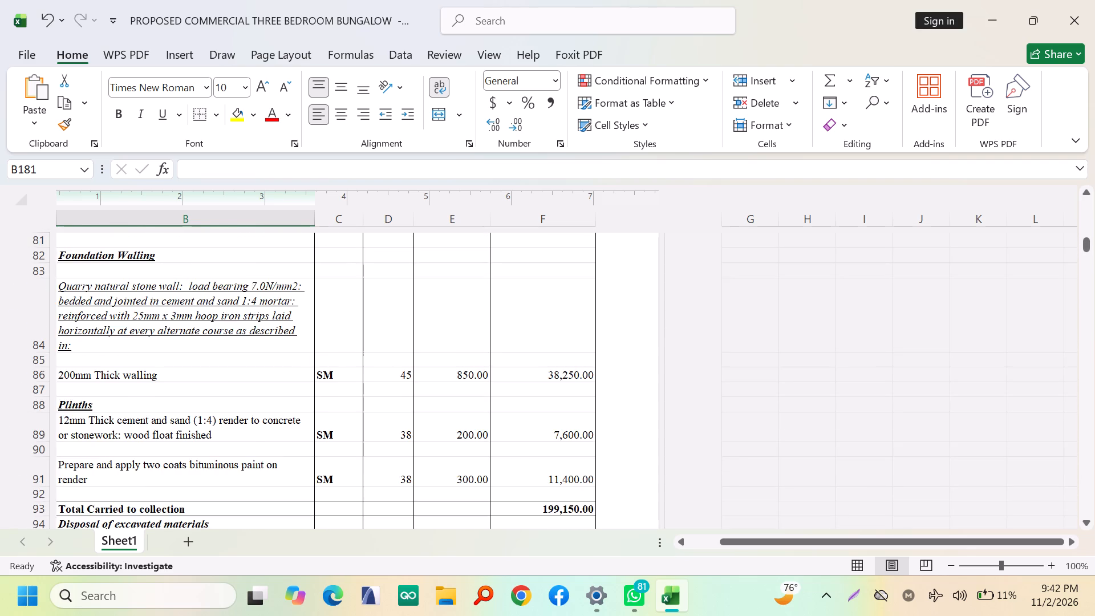
scroll(305, 350, "up", 19)
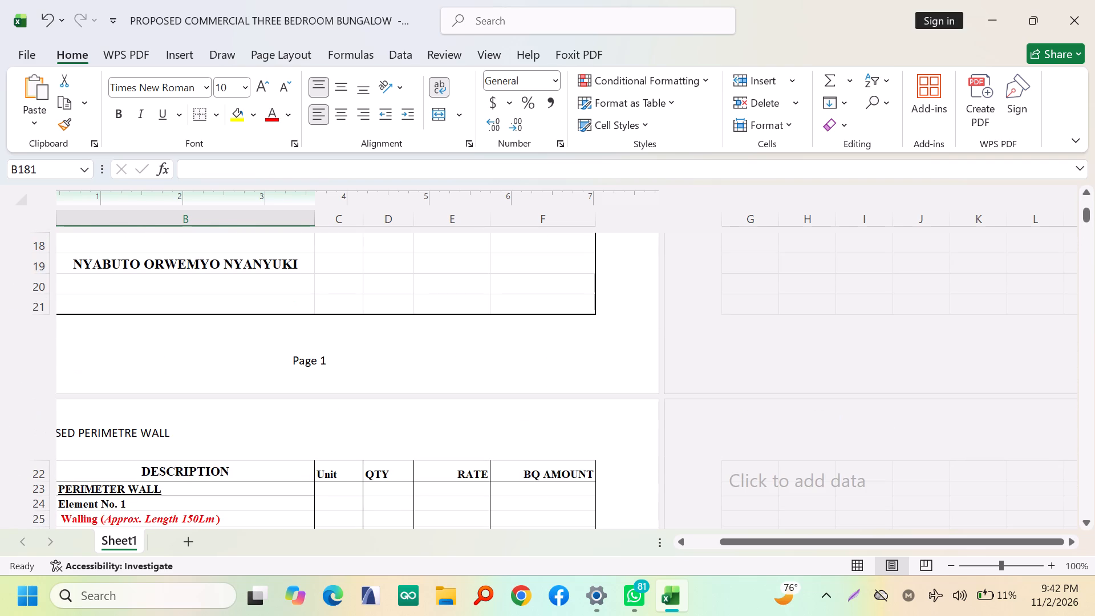
scroll(305, 350, "up", 6)
Replace the opening bracket between the two plot numbers on the cover page with the slash copied from the same line.
scroll(305, 350, "down", 3)
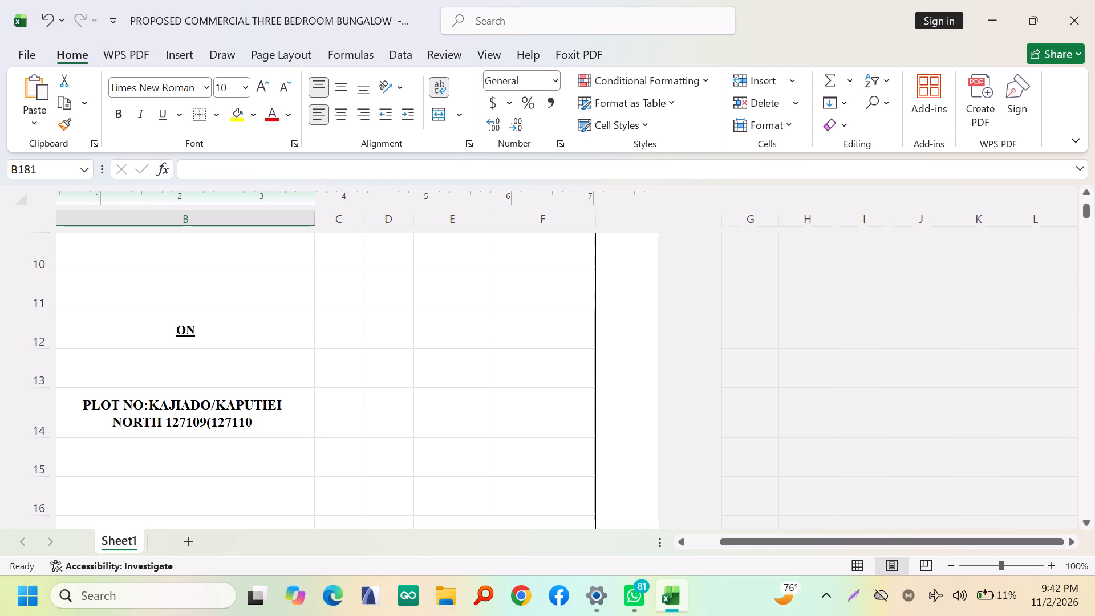
double_click(225, 418)
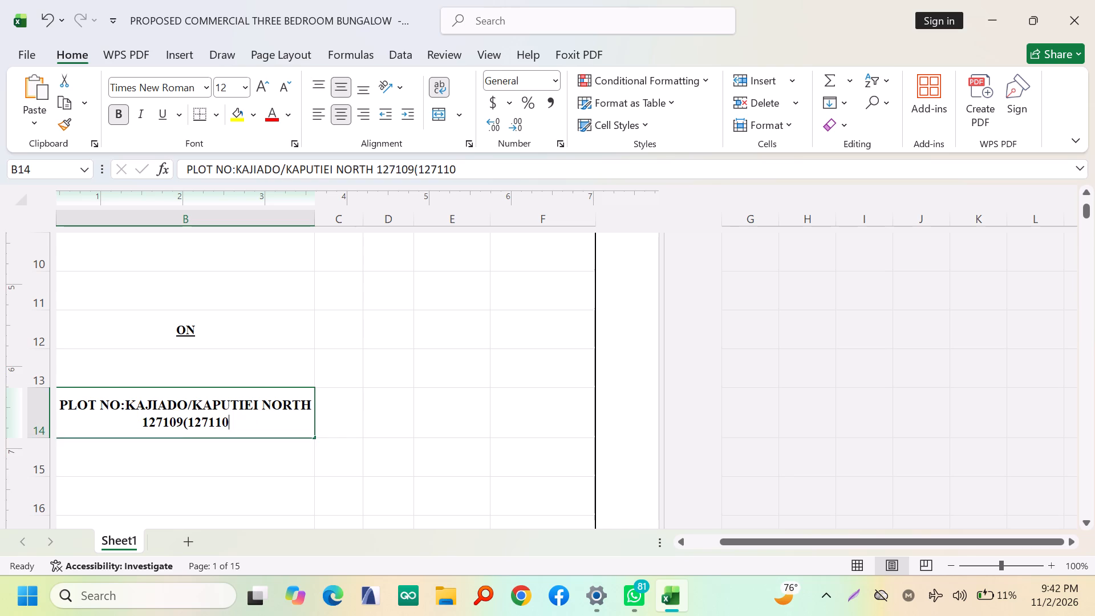
left_click(189, 405)
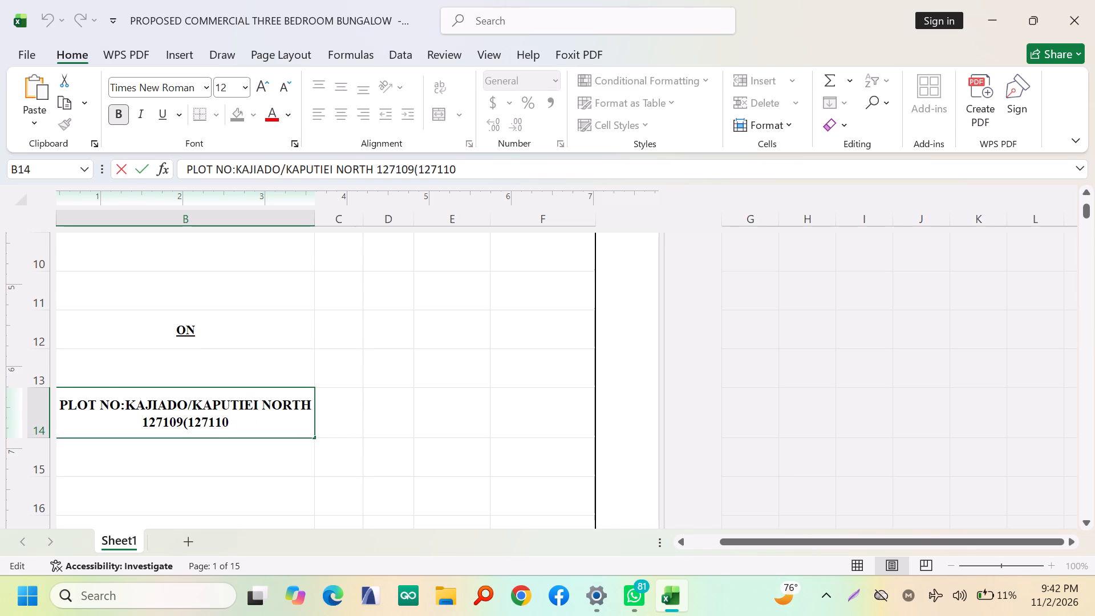
left_click(192, 404)
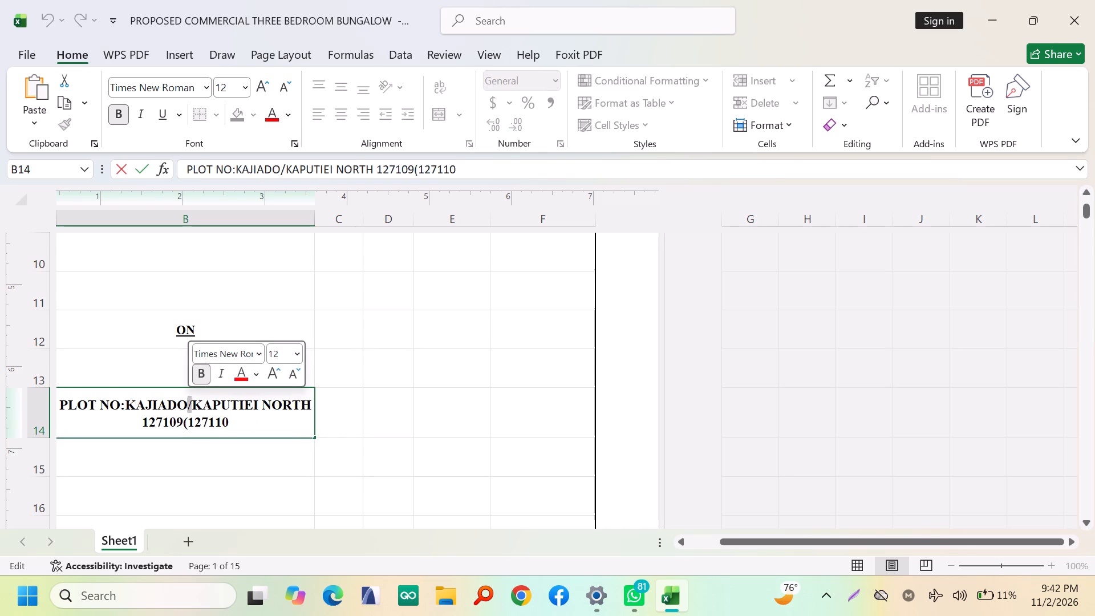
right_click(190, 403)
left_click(235, 434)
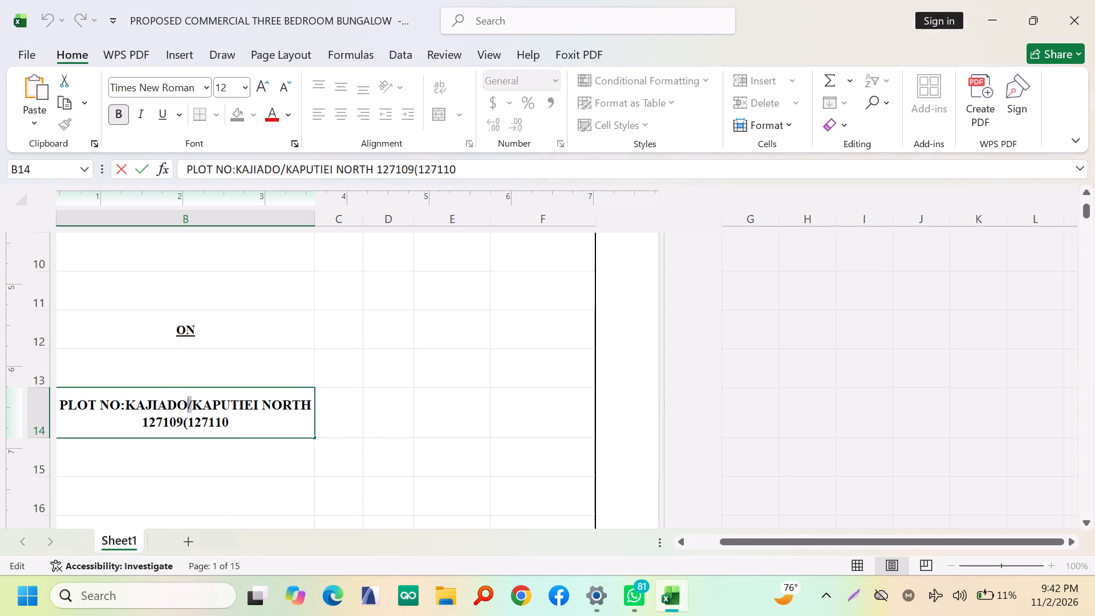
left_click_drag(190, 424, 184, 420)
left_click_drag(184, 420, 184, 420)
key("ctrl+v")
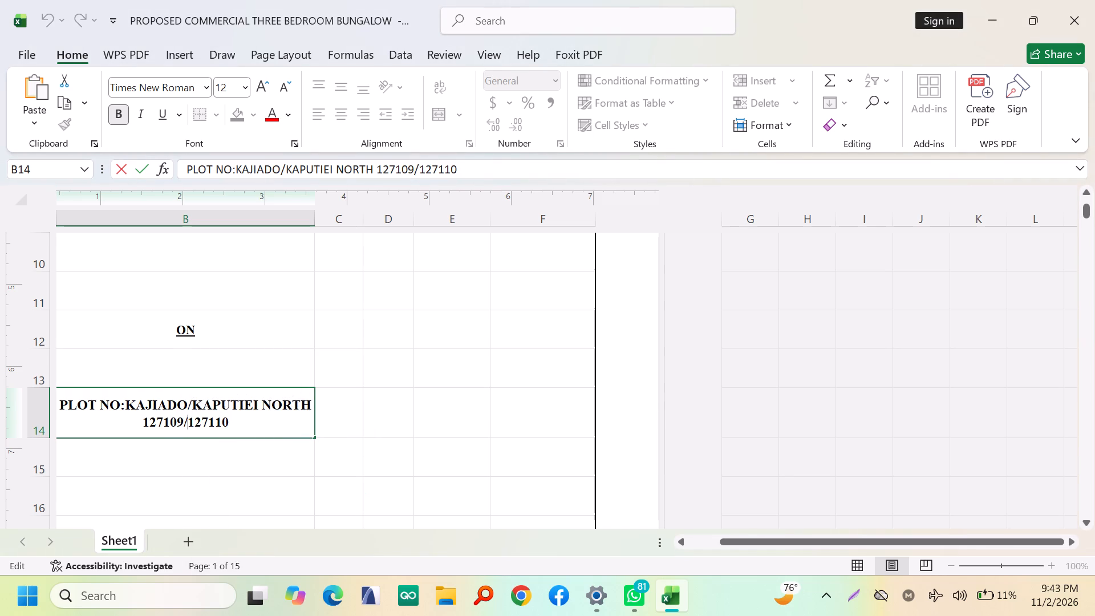
Examine the layout of the perimeter wall pages, from the excavation items to the break between pages 3 and 4.
scroll(321, 408, "down", 6)
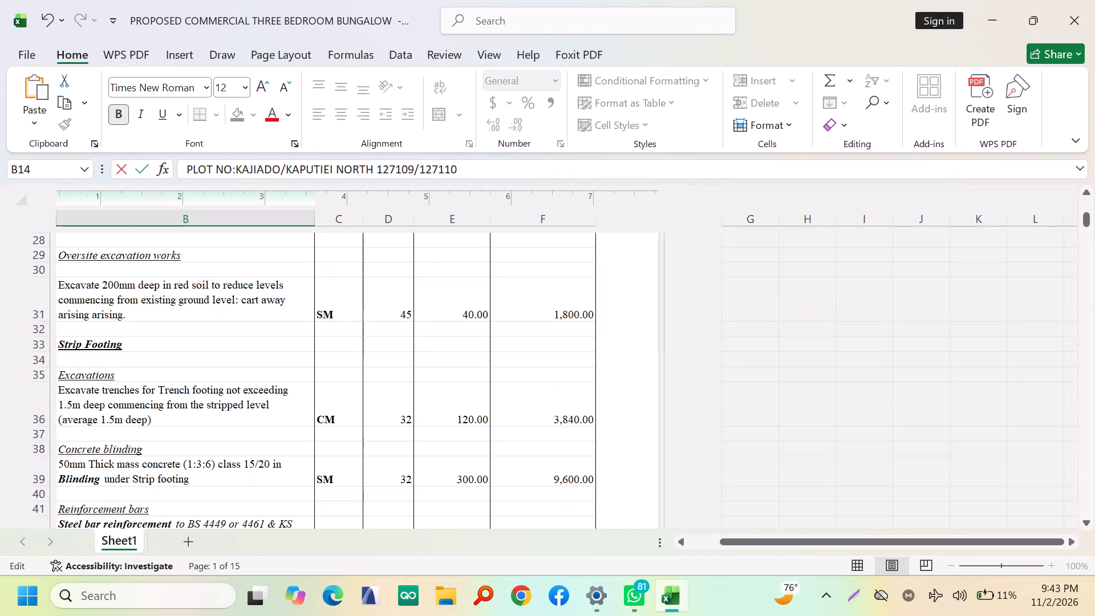
scroll(468, 407, "down", 2)
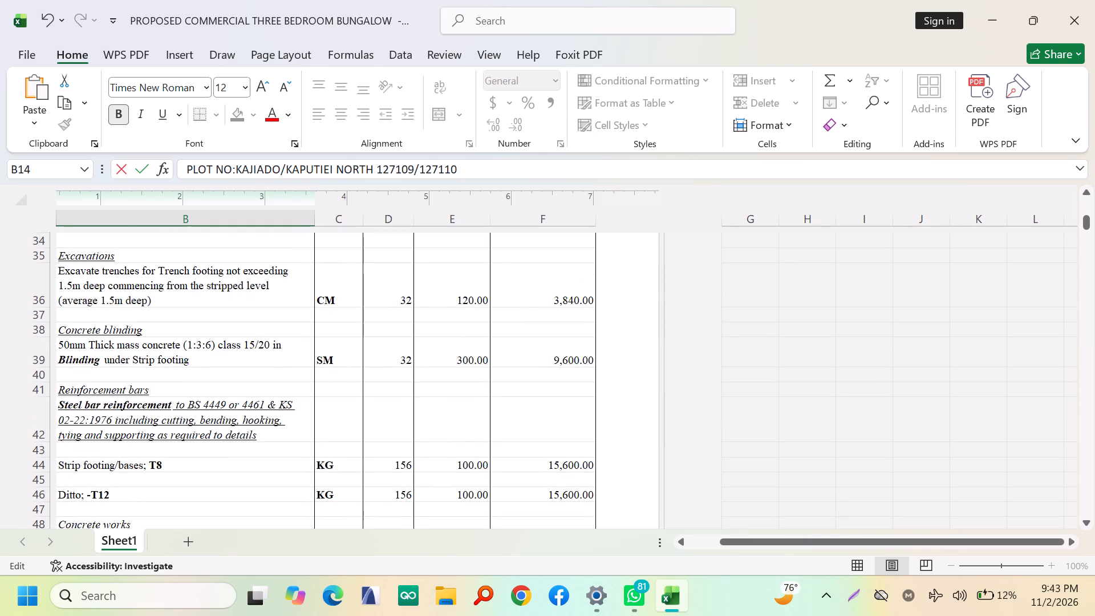
scroll(459, 399, "down", 10)
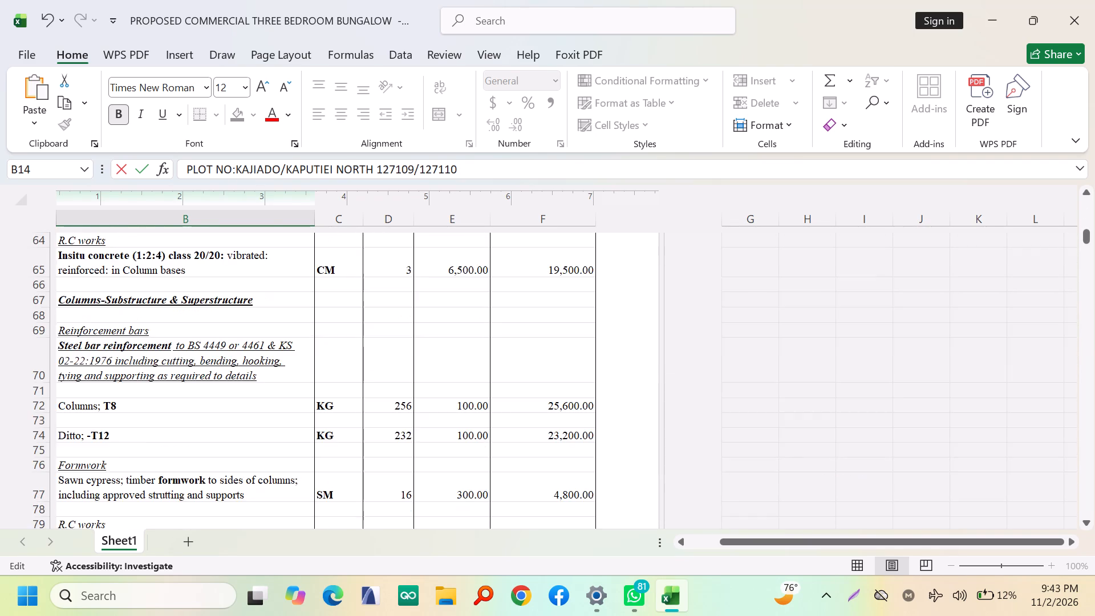
scroll(459, 399, "down", 5)
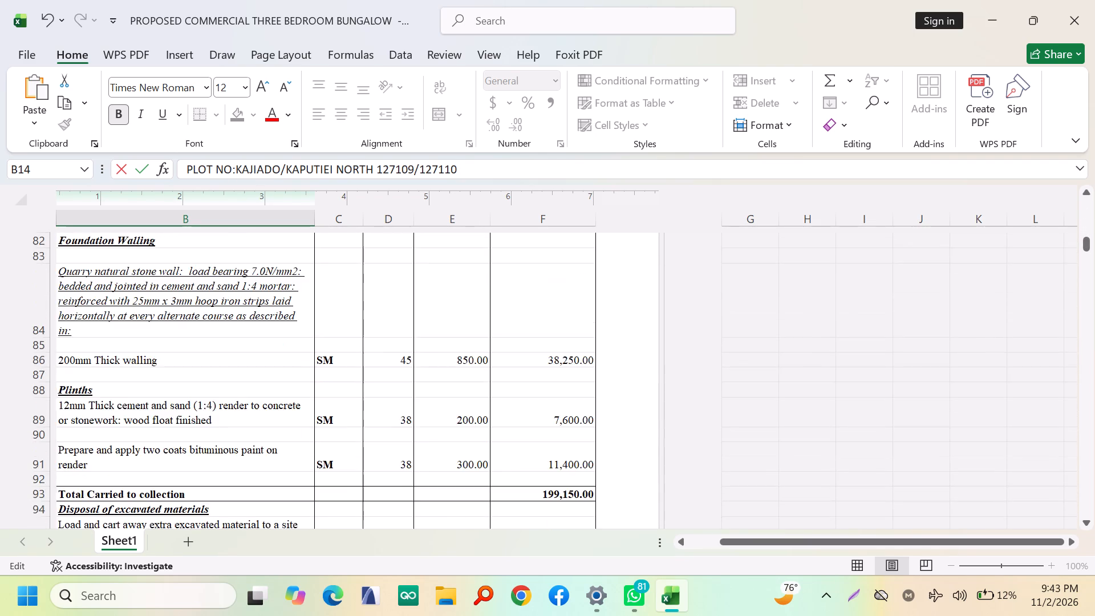
scroll(459, 399, "down", 5)
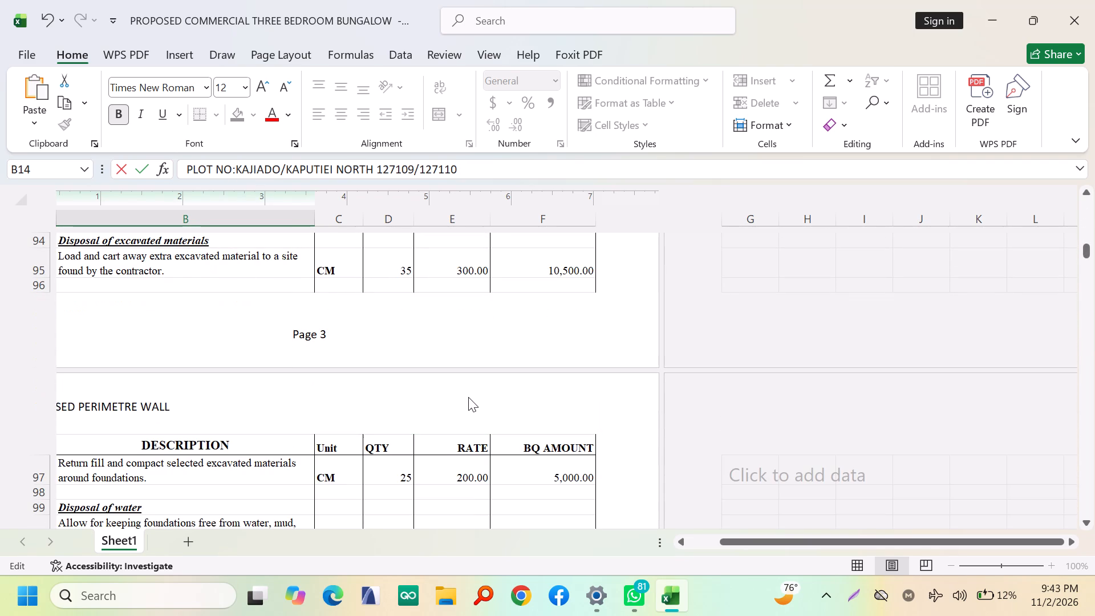
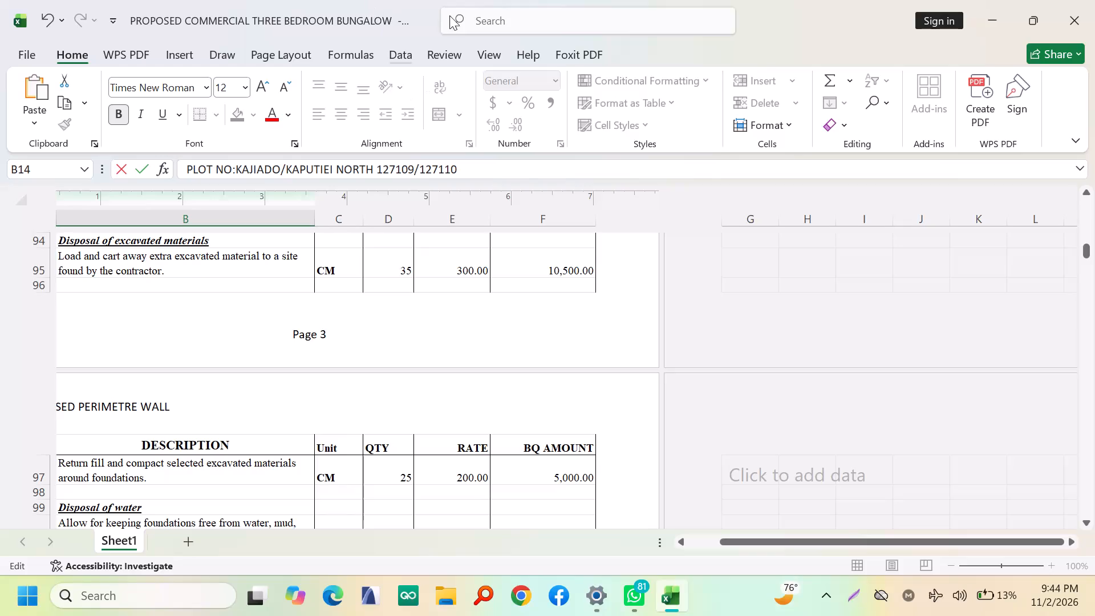
Set the rate of the "Provide a Gate" item to 85,000.
scroll(513, 485, "down", 5)
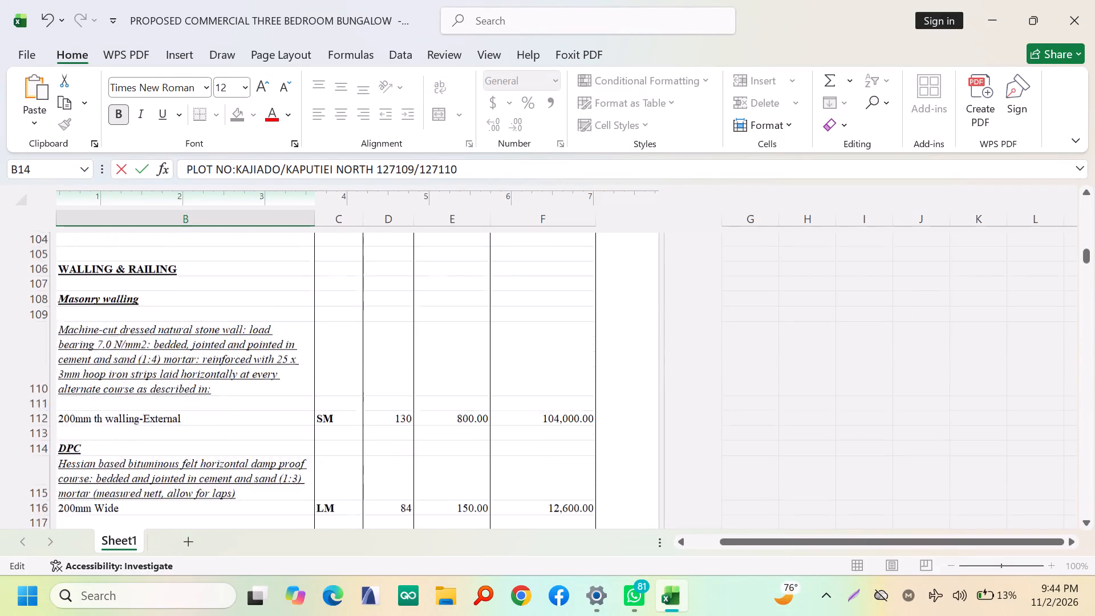
scroll(512, 470, "down", 2)
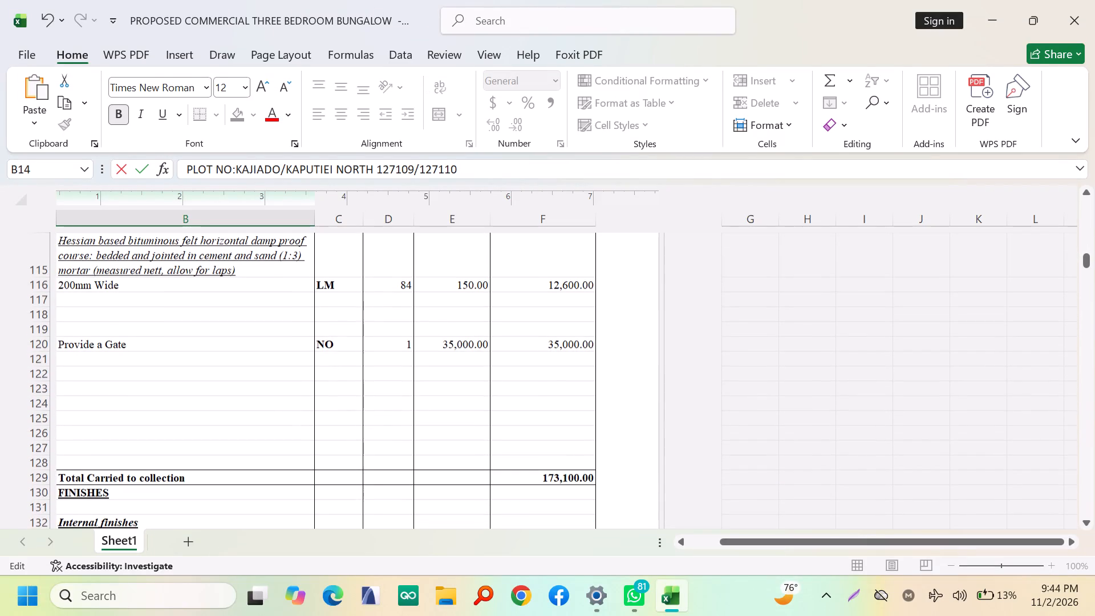
scroll(482, 429, "down", 1)
scroll(478, 425, "up", 1)
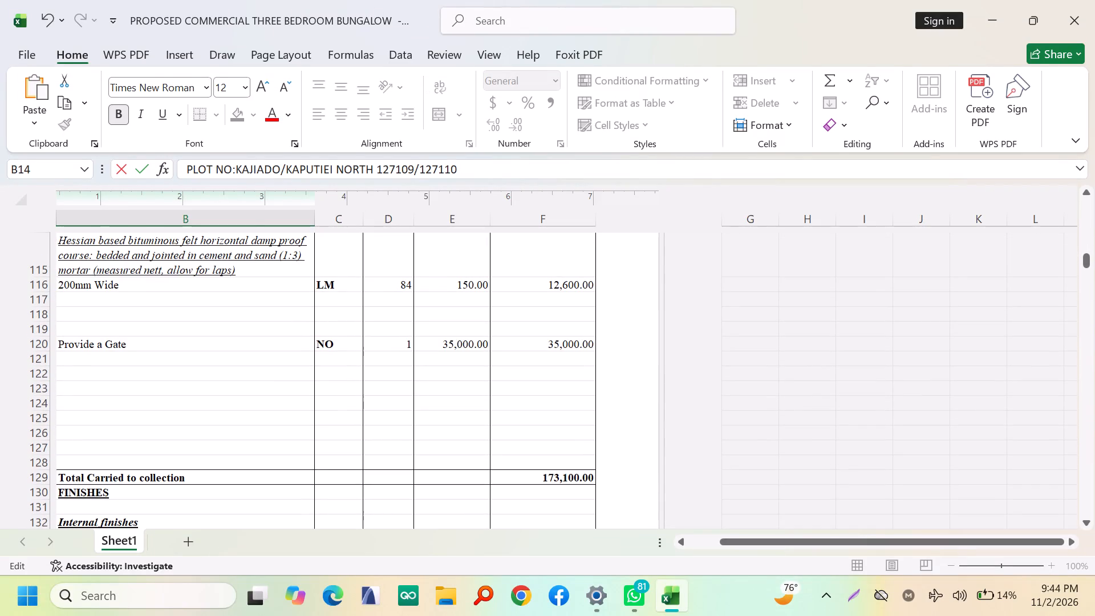
left_click(460, 349)
type("10")
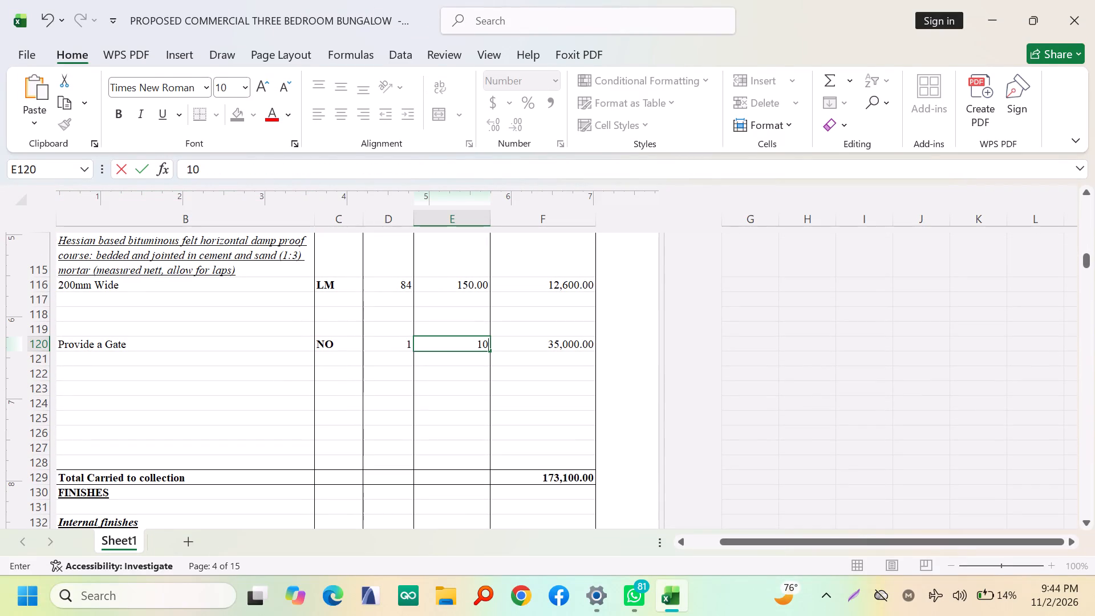
key("0")
key("0")
key("0")
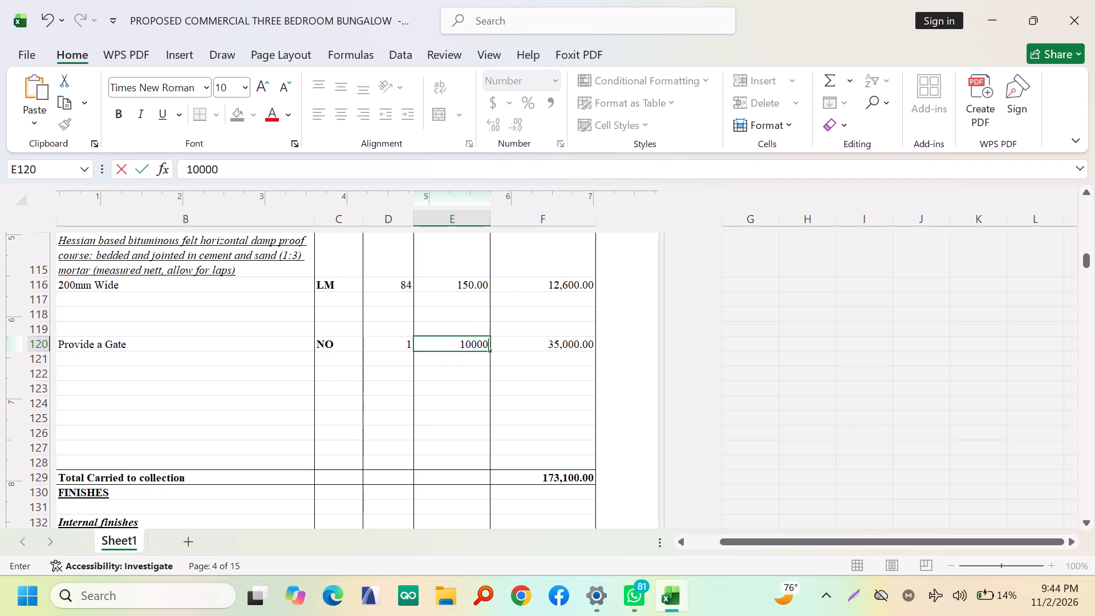
key("p")
key("BackSpace")
key("BackSpace")
key("BackSpace")
key("BackSpace")
key("BackSpace")
key("BackSpace")
key("BackSpace")
key("BackSpace")
key("BackSpace")
key("BackSpace")
type("85")
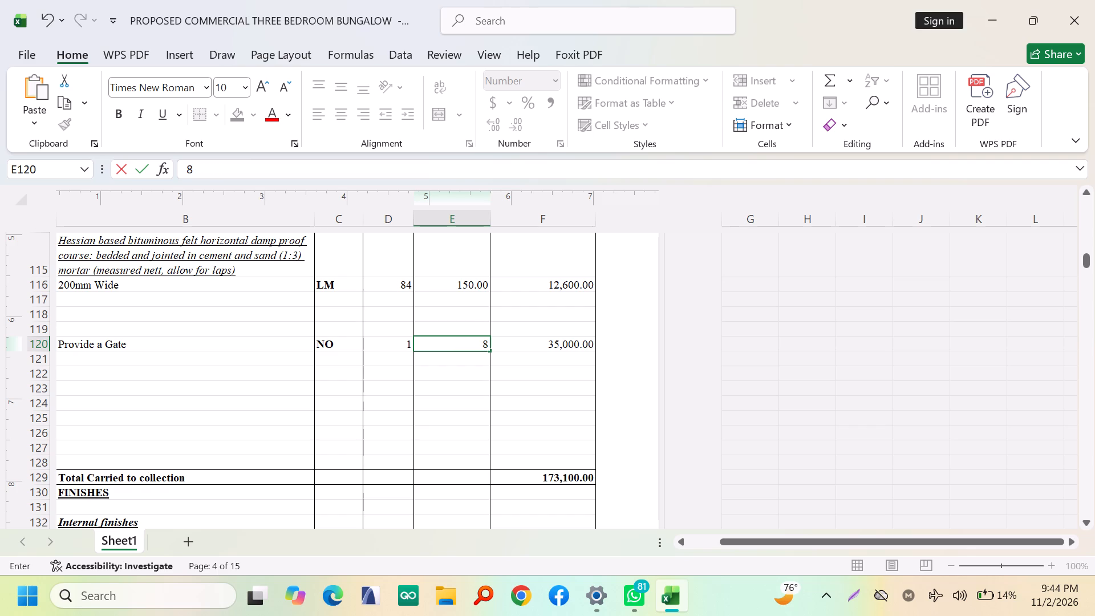
key("0")
key("0")
key("0")
left_click(563, 346)
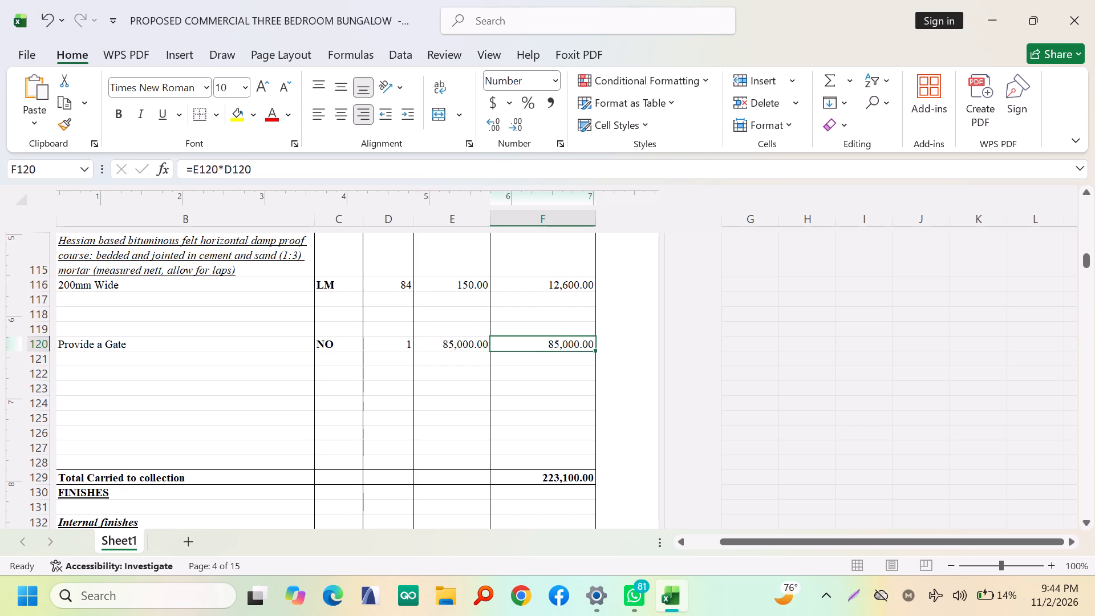
Reword the grand summary total label in row 244 as "TOTAL FOR PROPOSED PERIMETER WALL CARRIED TO GRAND SUMMARY".
scroll(527, 391, "down", 11)
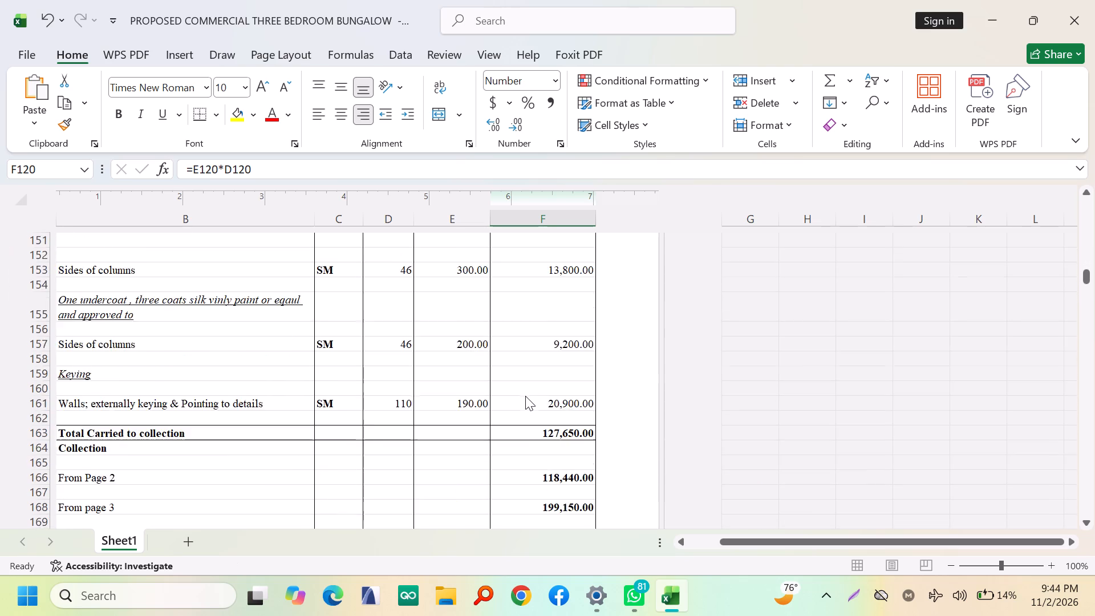
scroll(525, 396, "down", 13)
scroll(525, 396, "up", 1)
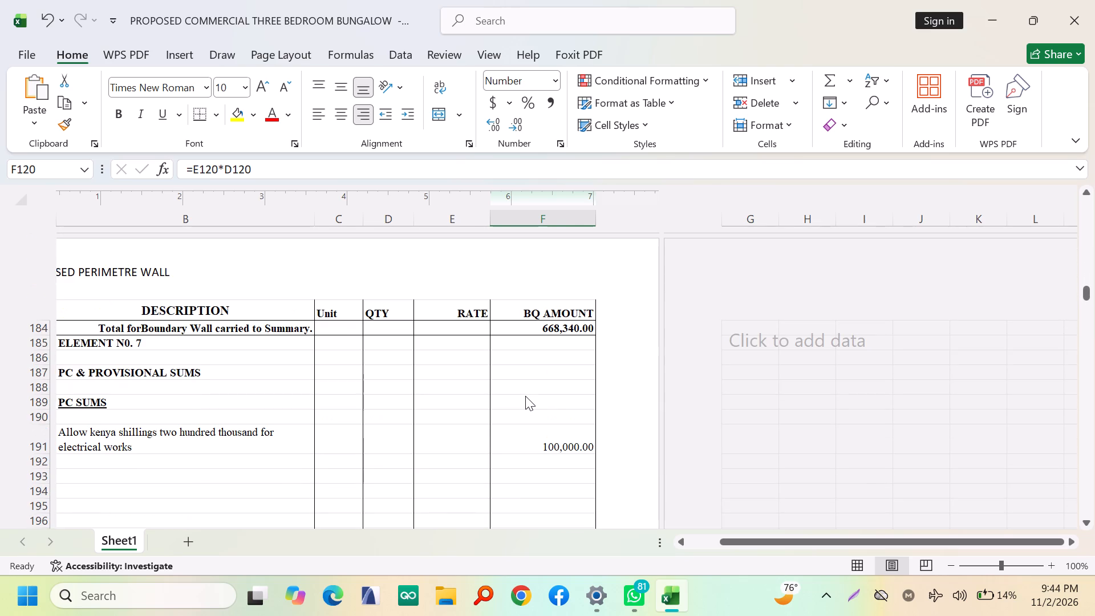
scroll(525, 396, "down", 6)
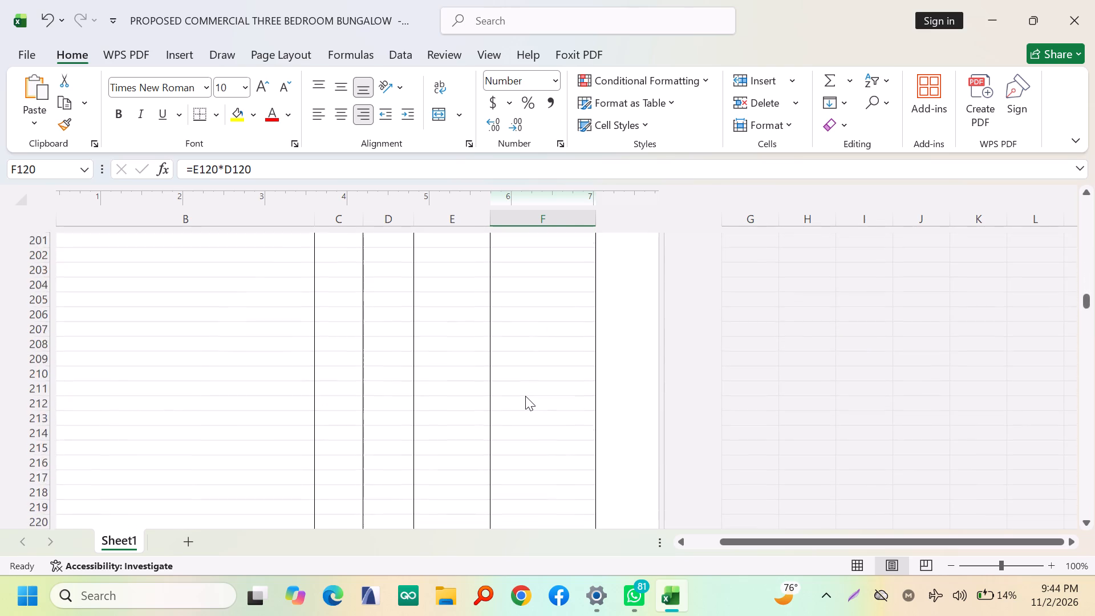
scroll(525, 396, "down", 6)
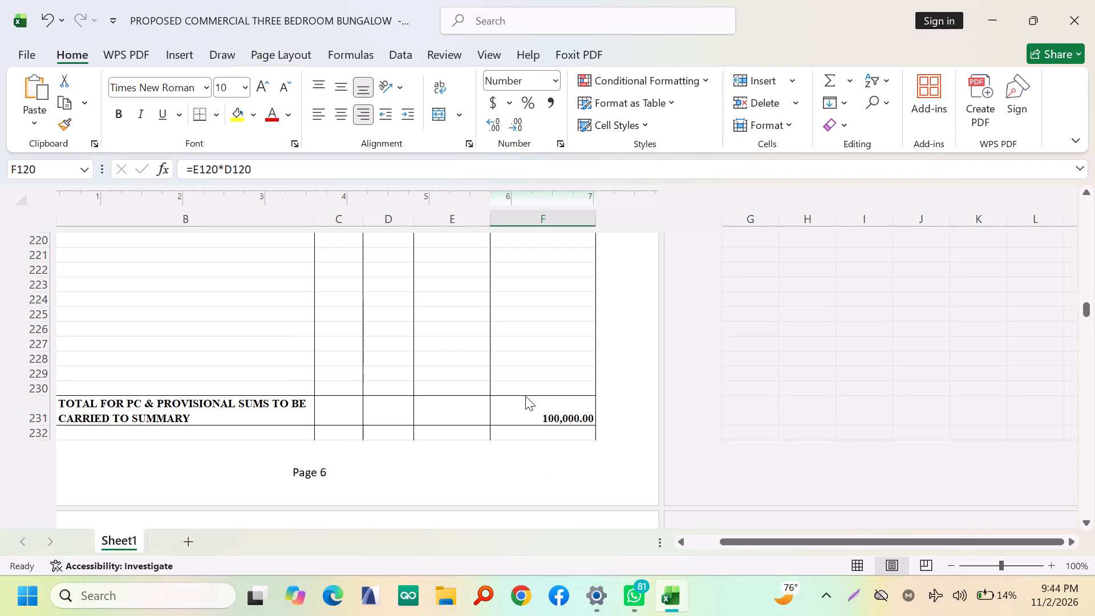
scroll(525, 396, "down", 6)
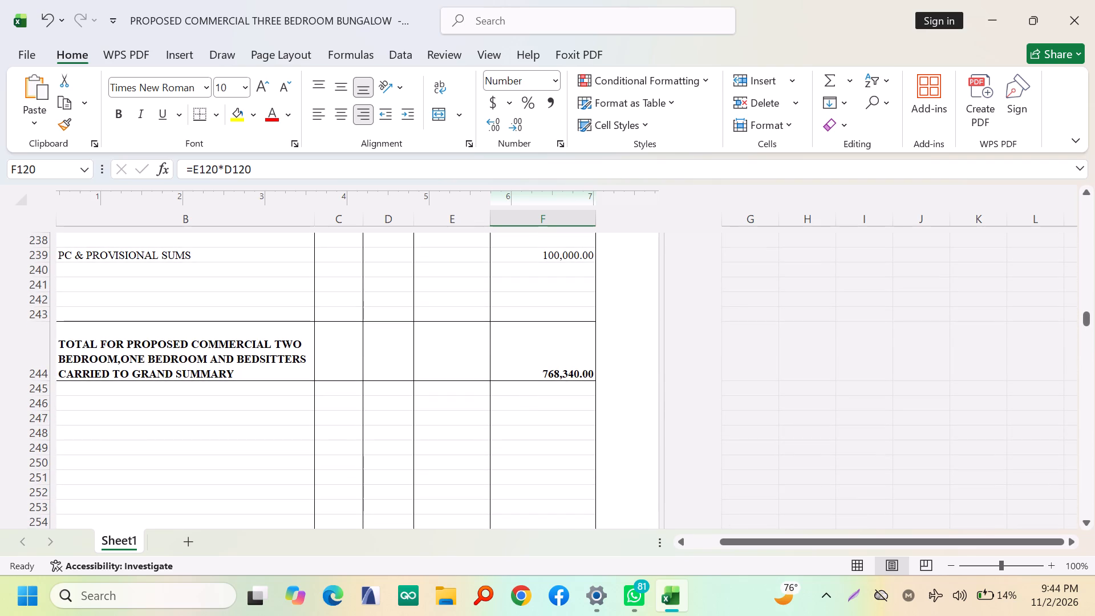
double_click(249, 361)
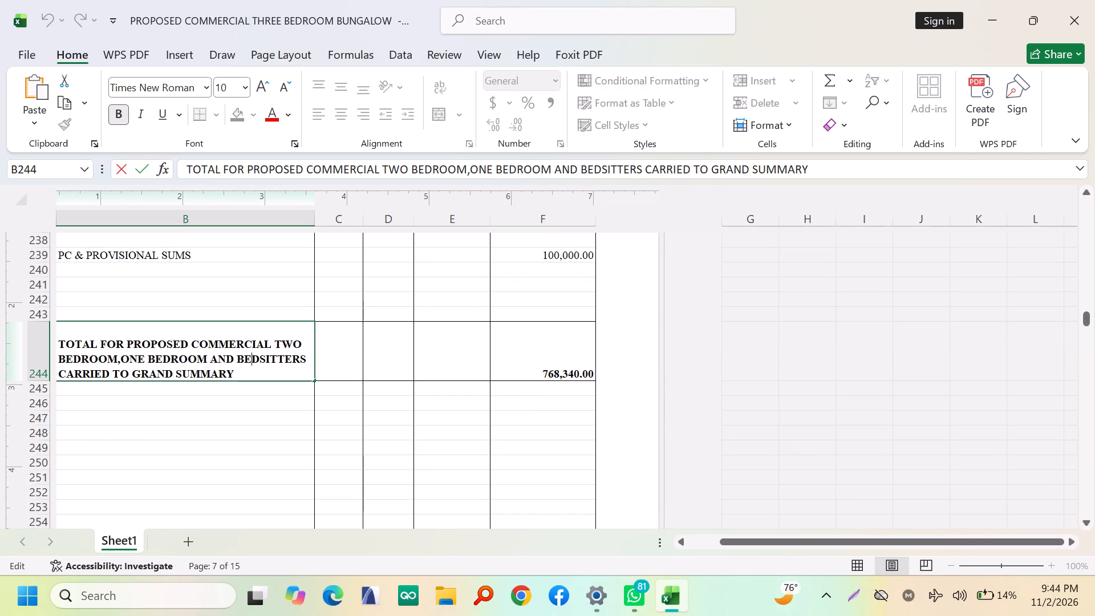
left_click_drag(236, 377, 220, 360)
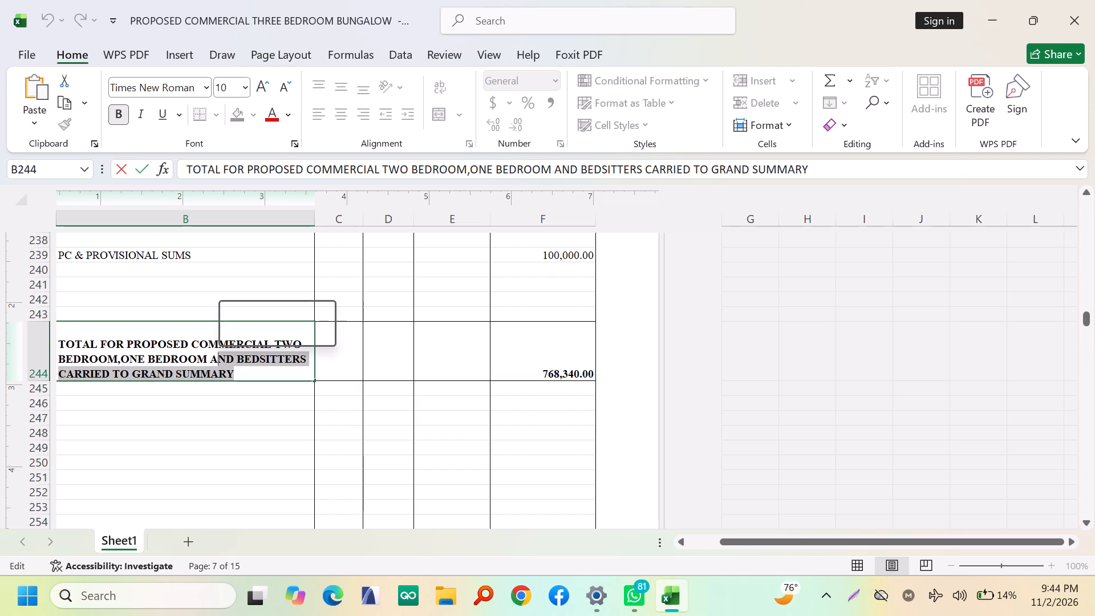
left_click(218, 359)
left_click_drag(309, 354, 246, 342)
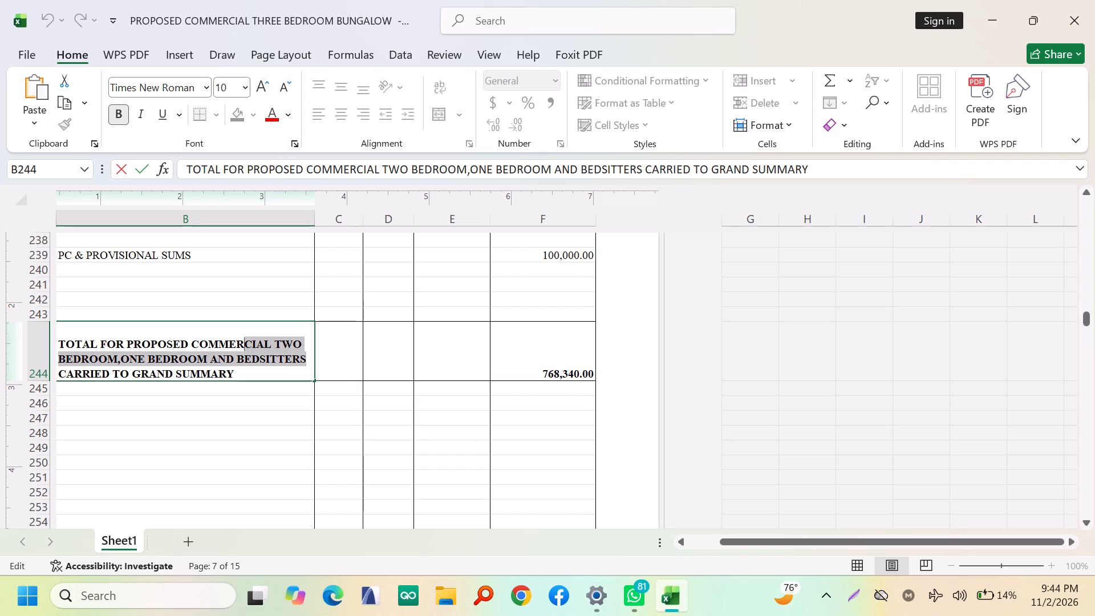
left_click_drag(246, 342, 192, 337)
type("PERIMETER WALL")
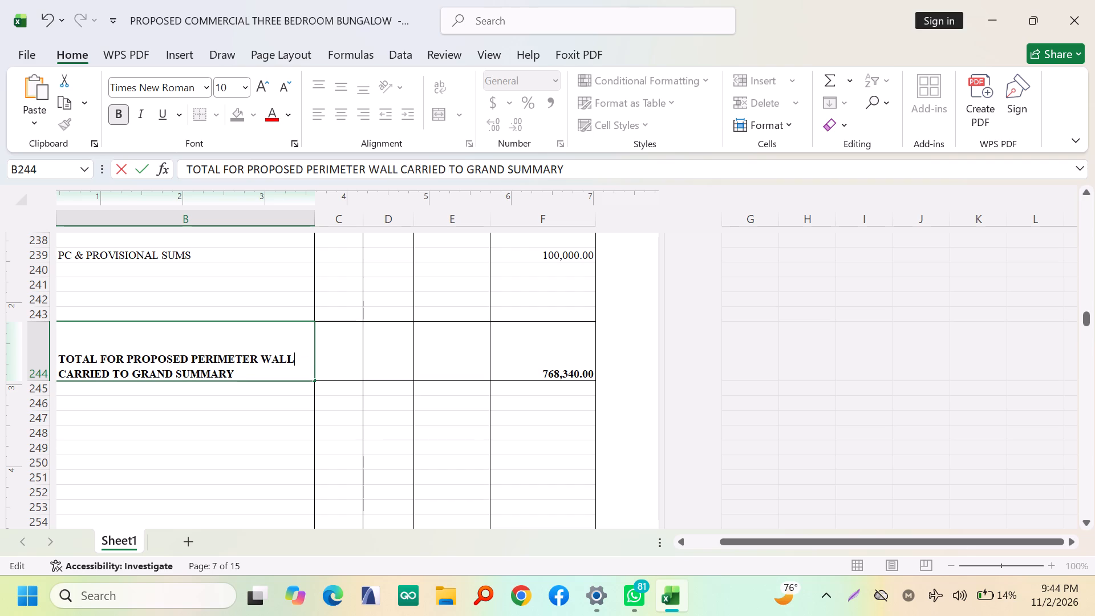
left_click(231, 425)
Correct the electrical works allowance under PC Sums to read "Allow kenya shillings One hundred thousand for electrical works".
scroll(363, 382, "up", 5)
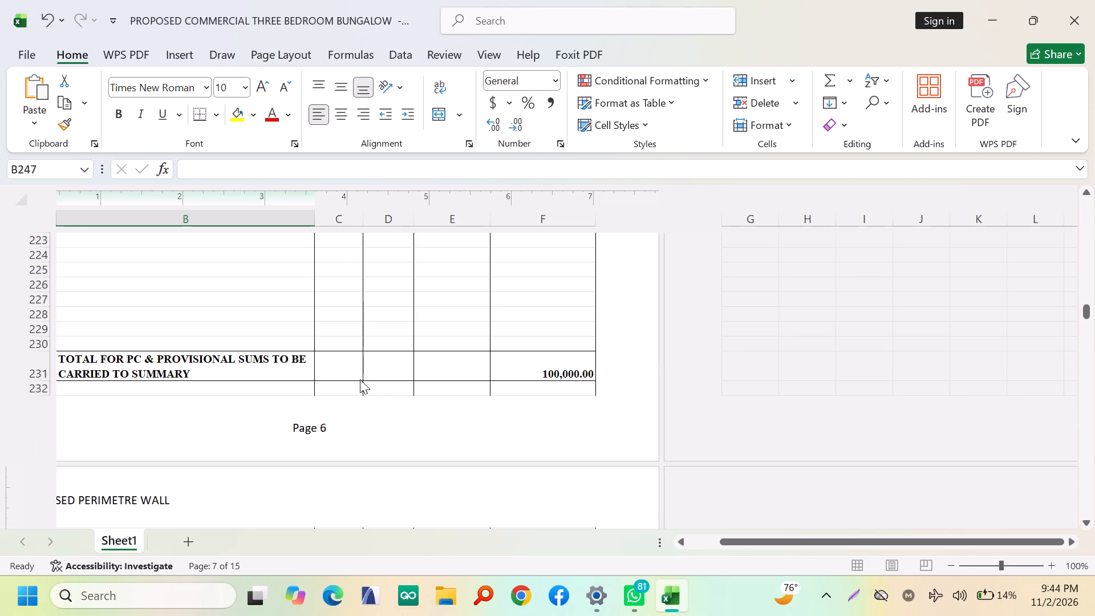
scroll(359, 370, "up", 9)
scroll(363, 314, "up", 4)
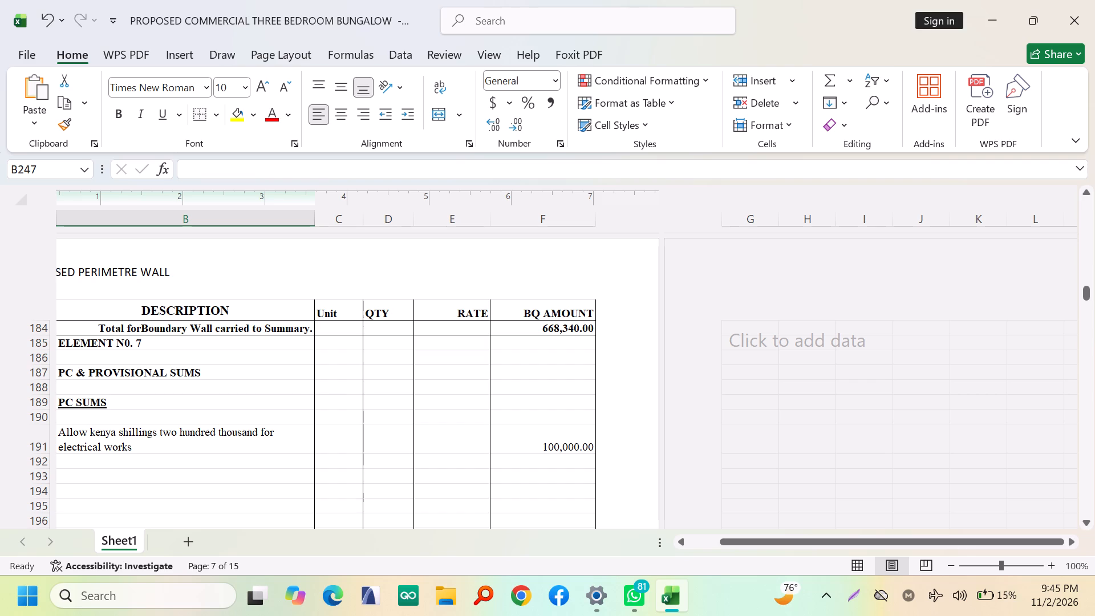
left_click(188, 437)
double_click(188, 437)
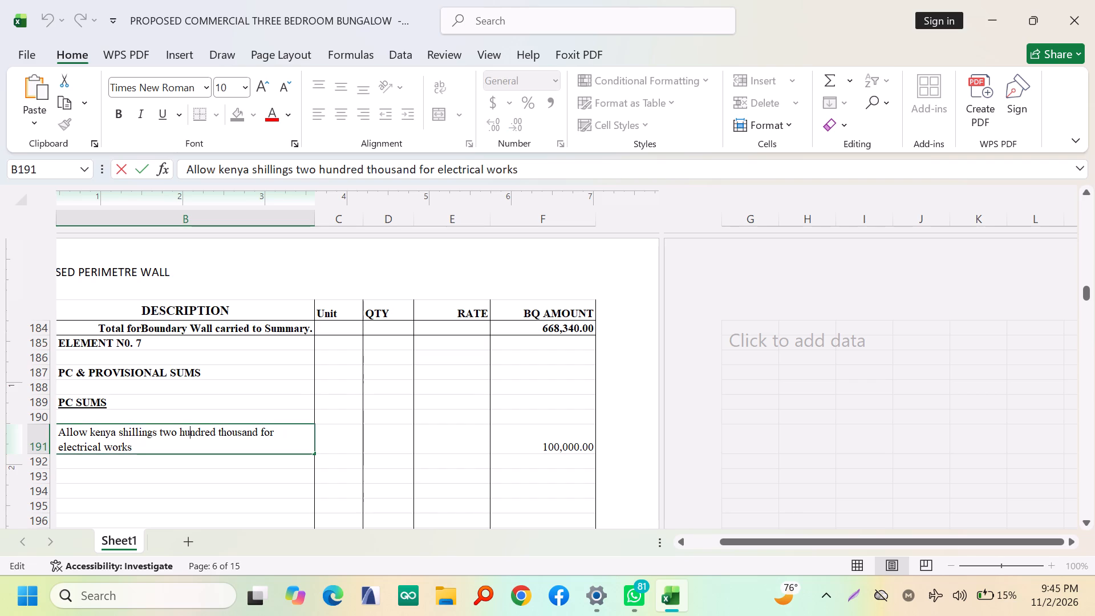
left_click(173, 435)
key("BackSpace")
key("BackSpace")
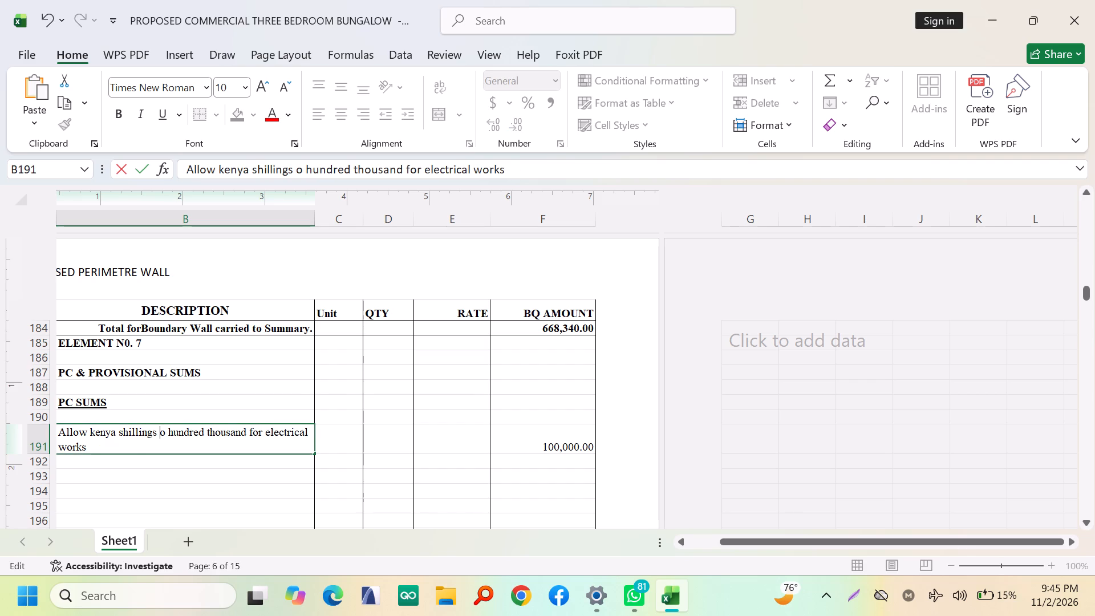
key("o")
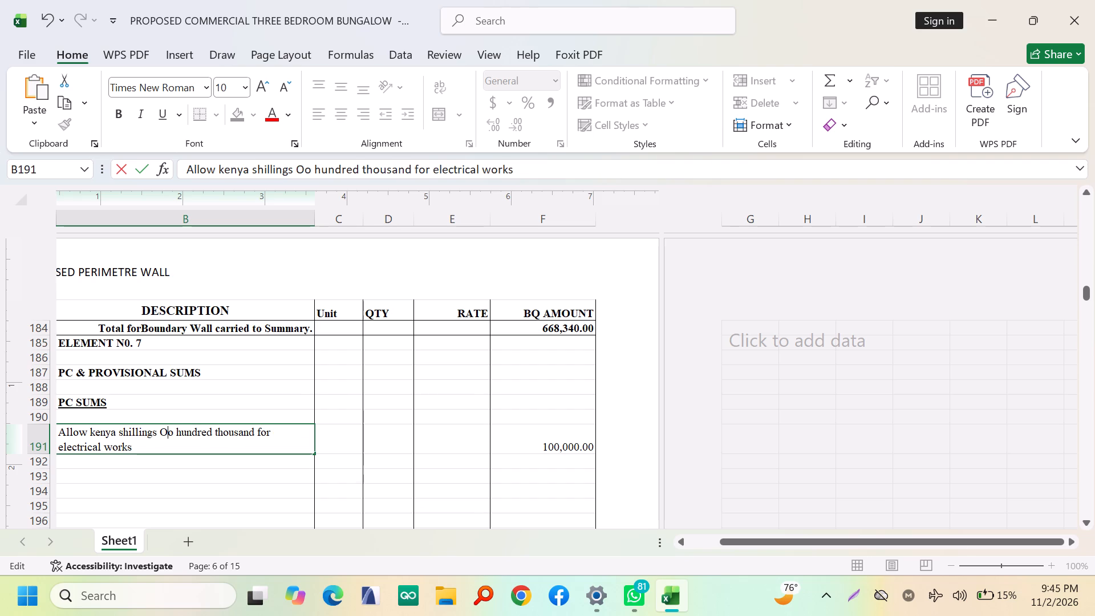
key("n")
key("e")
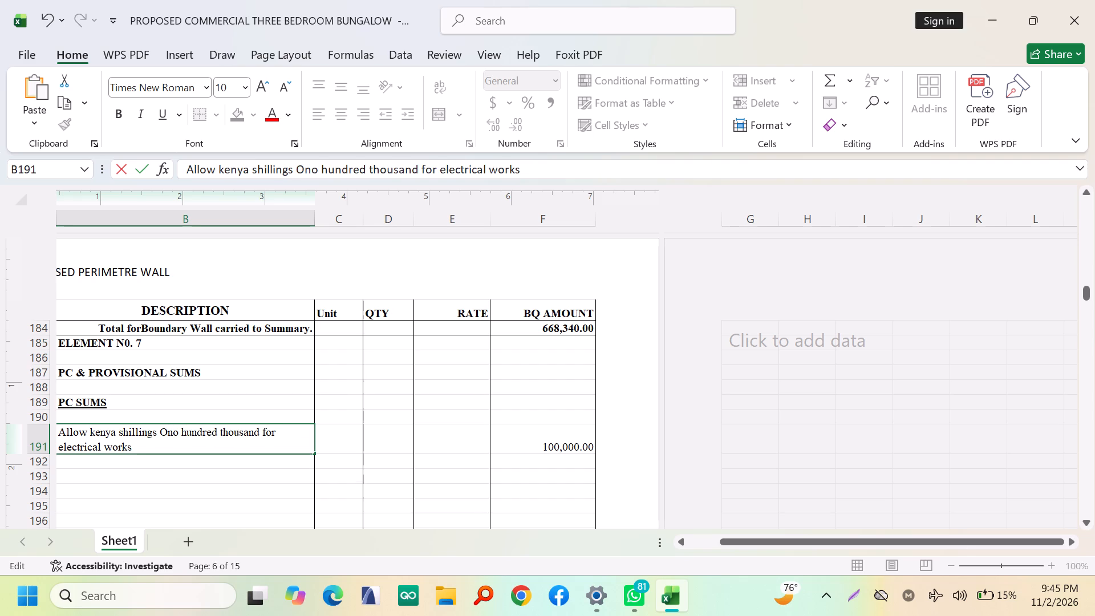
left_click(186, 432)
left_click(183, 435)
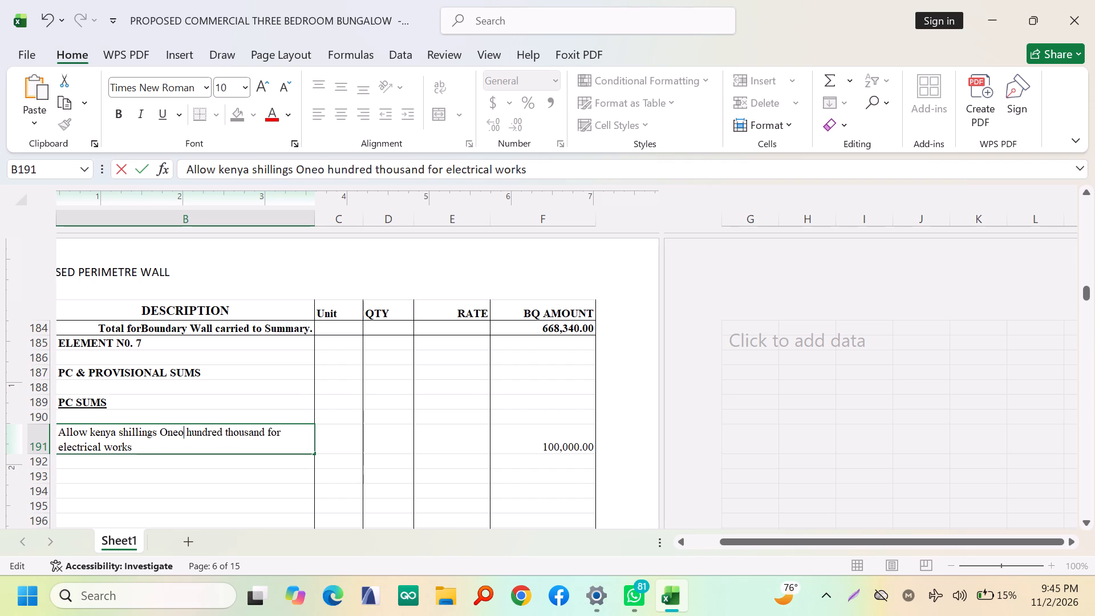
key("BackSpace")
Set the rate of the class 15/15 insitu concrete in strip footing/bases to 8,500.
scroll(342, 416, "up", 10)
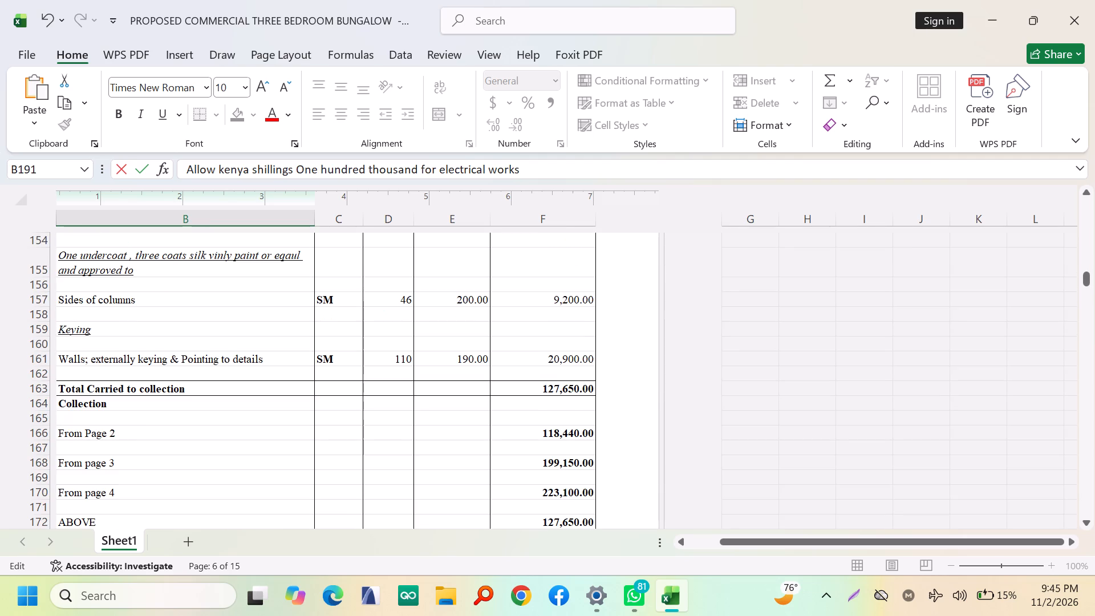
scroll(375, 384, "up", 10)
scroll(375, 384, "down", 3)
scroll(375, 384, "up", 3)
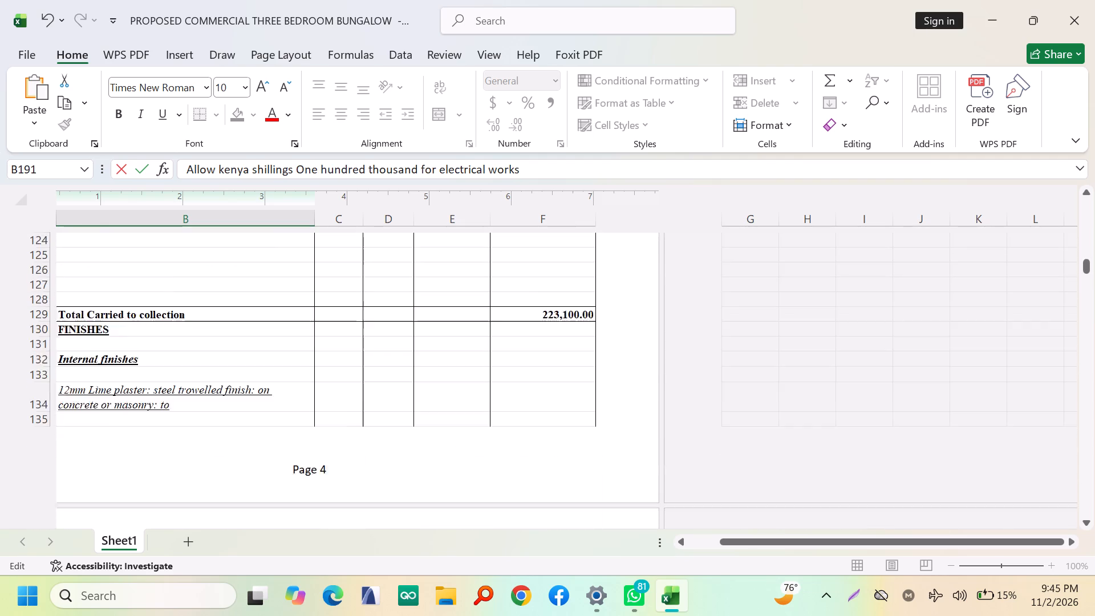
scroll(375, 384, "up", 14)
scroll(451, 427, "up", 14)
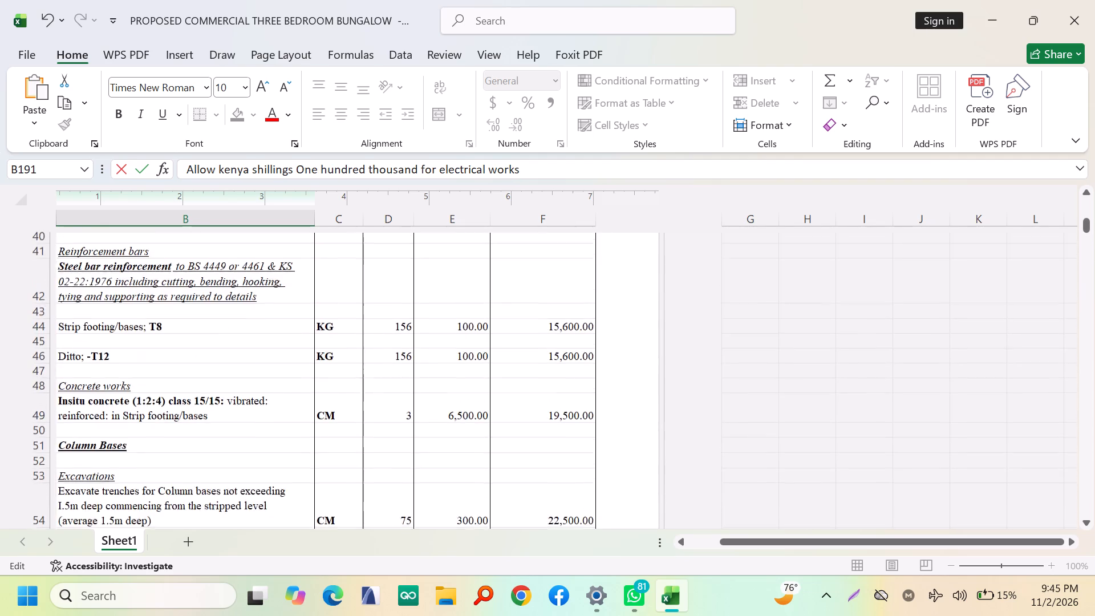
scroll(451, 427, "up", 11)
scroll(451, 427, "down", 4)
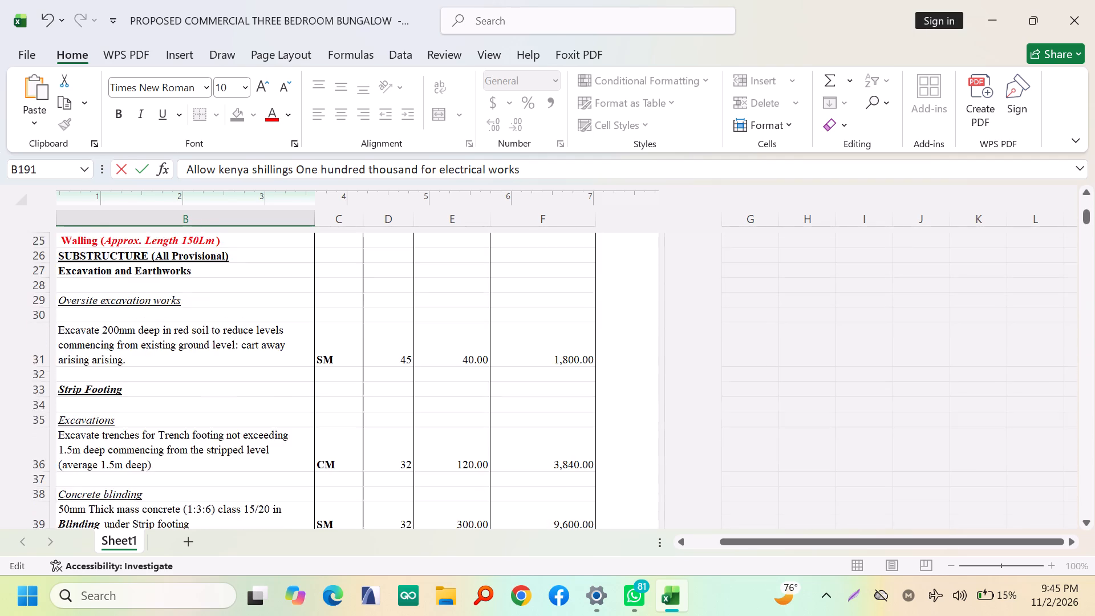
scroll(451, 427, "down", 8)
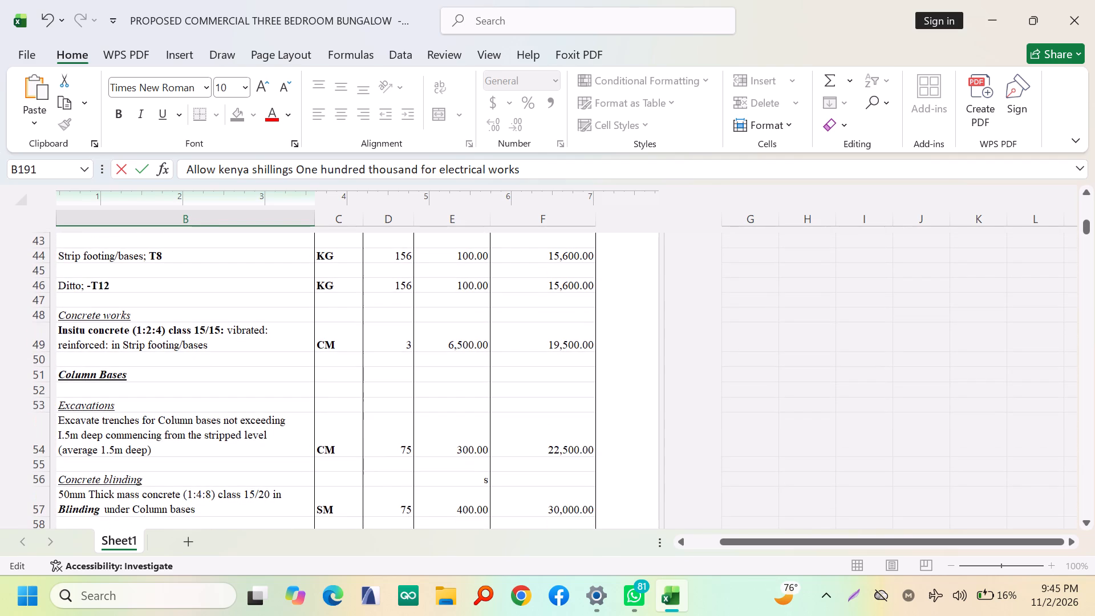
left_click(451, 348)
type("8500")
left_click(525, 341)
Clear the stray "s" from the rate column beside the column bases' Concrete blinding heading.
scroll(518, 338, "down", 1)
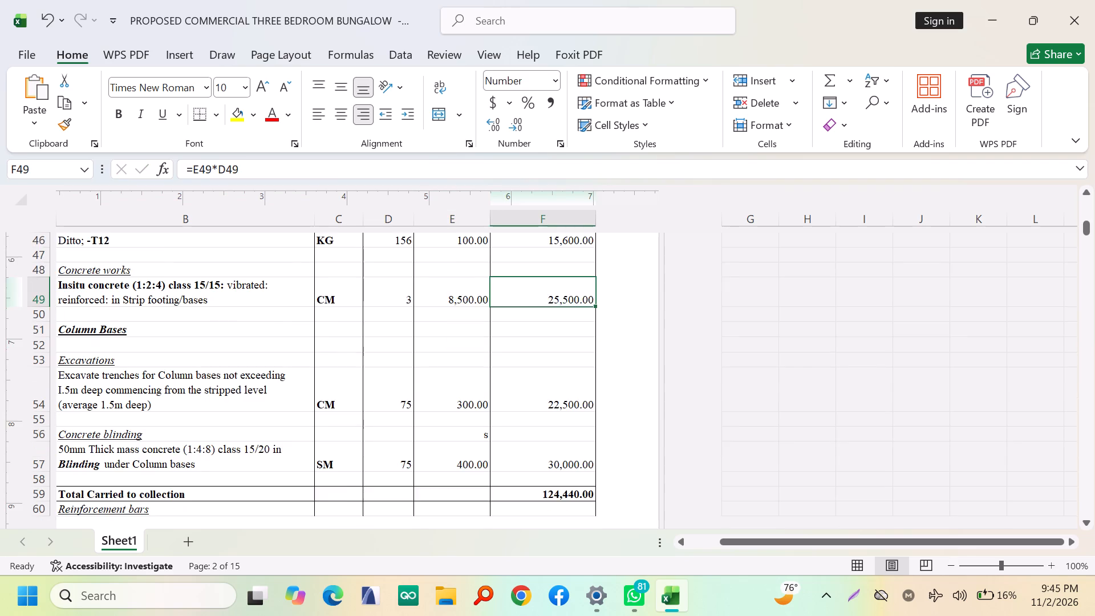
scroll(517, 338, "down", 1)
left_click(476, 395)
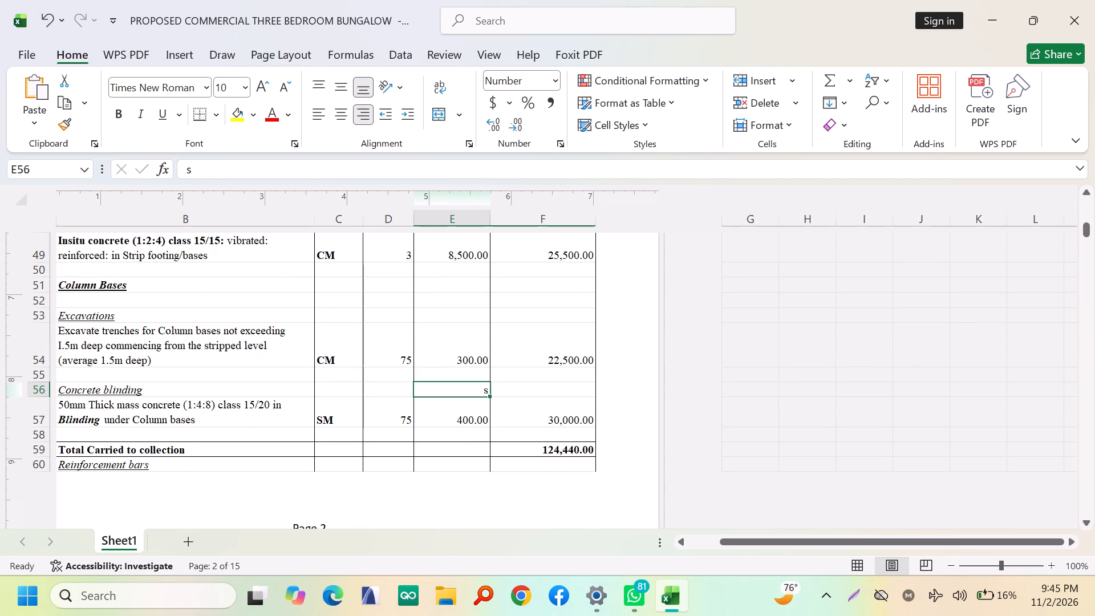
key("BackSpace")
left_click(471, 368)
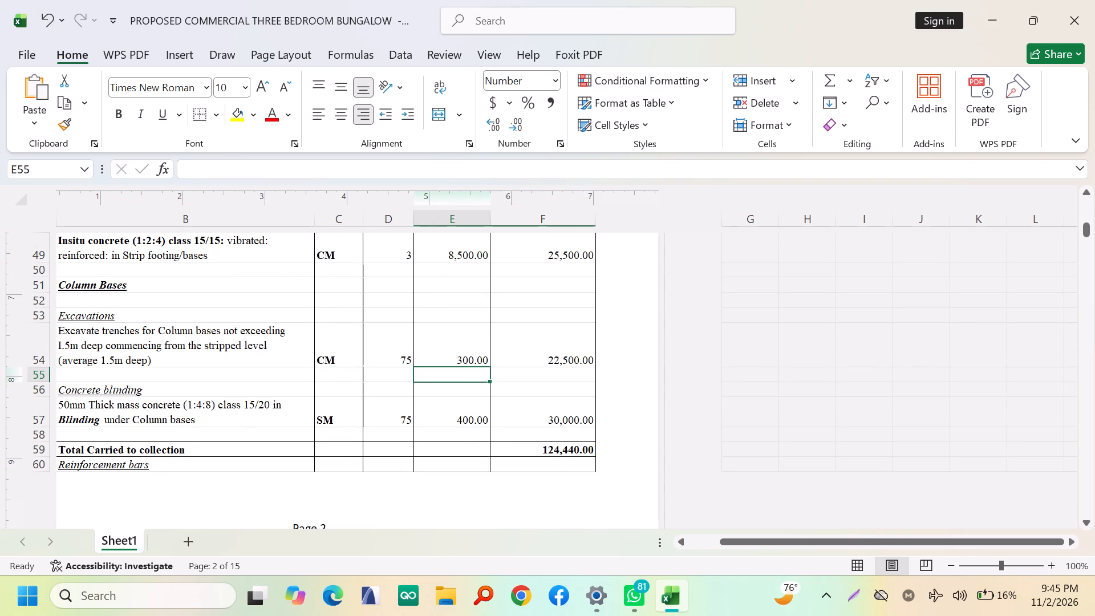
Set the rate of the class 20/20 insitu concrete in column bases to 8,500.
left_click(477, 410)
scroll(477, 353, "down", 3)
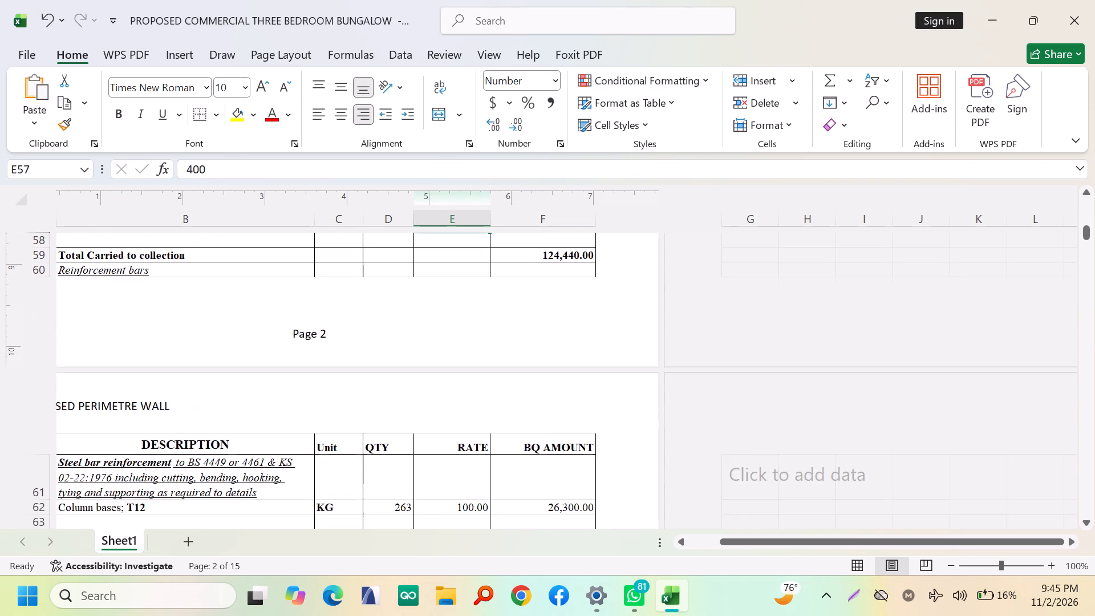
scroll(477, 353, "down", 1)
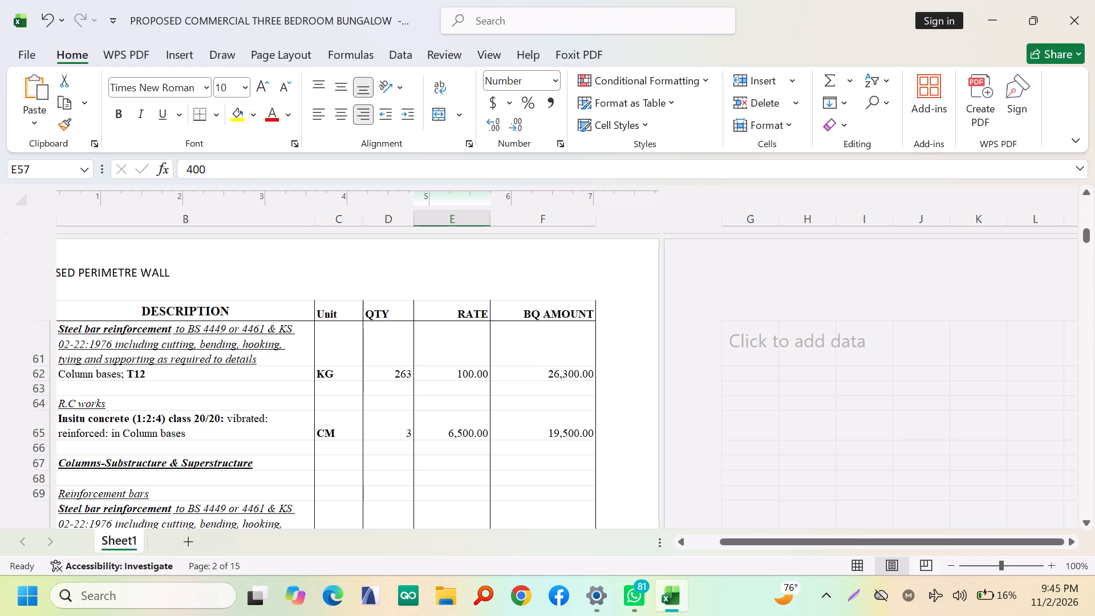
left_click(456, 437)
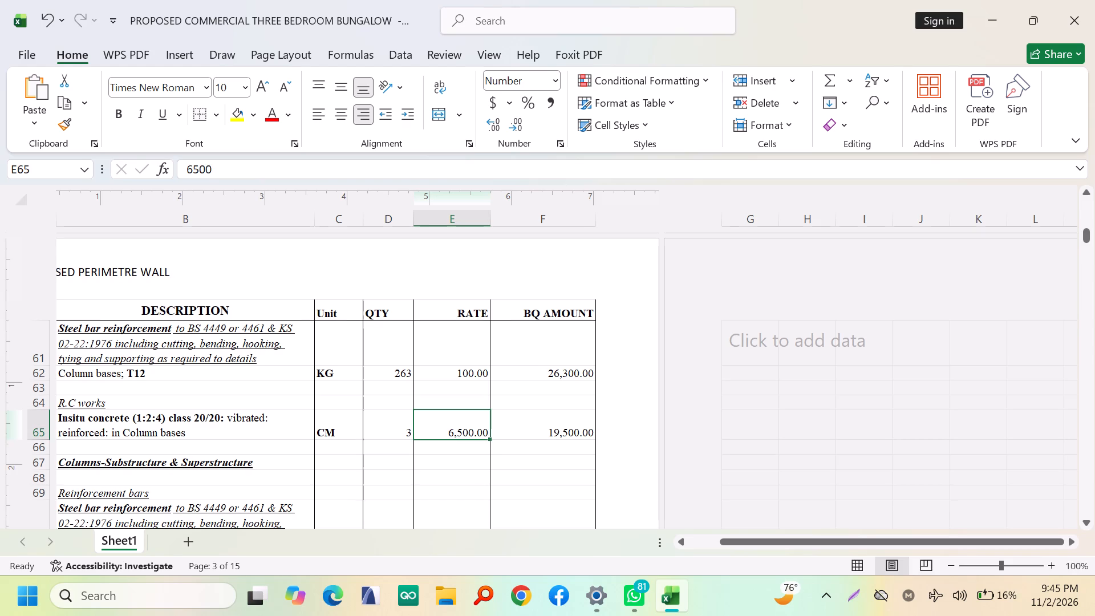
type("8500")
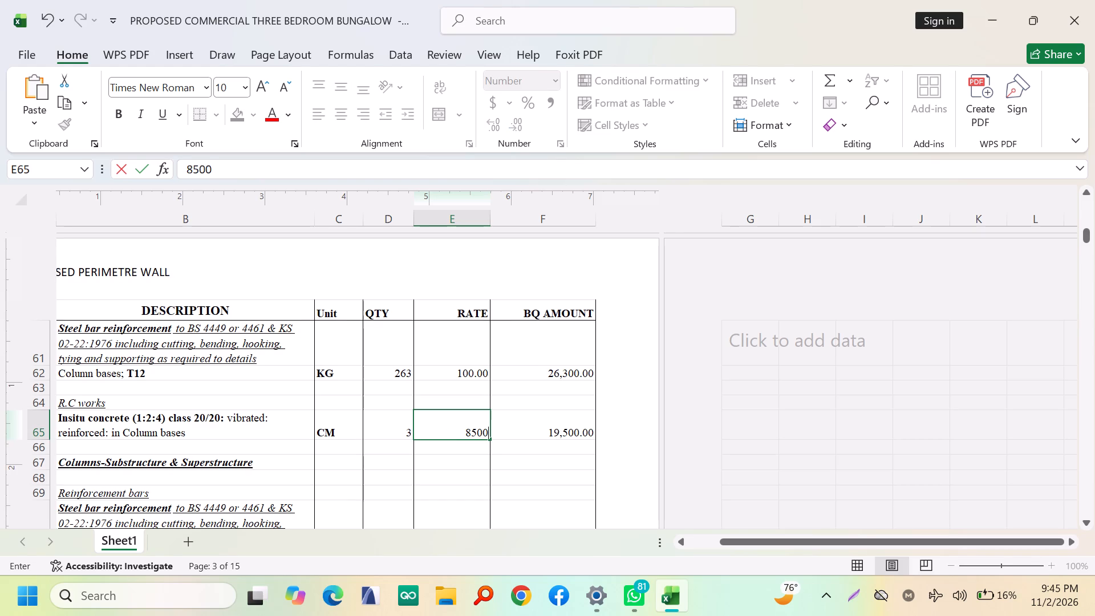
left_click(558, 432)
Review the remaining item rates and amounts from the columns section through walling, finishes and the collection to the boundary wall total.
scroll(516, 406, "down", 3)
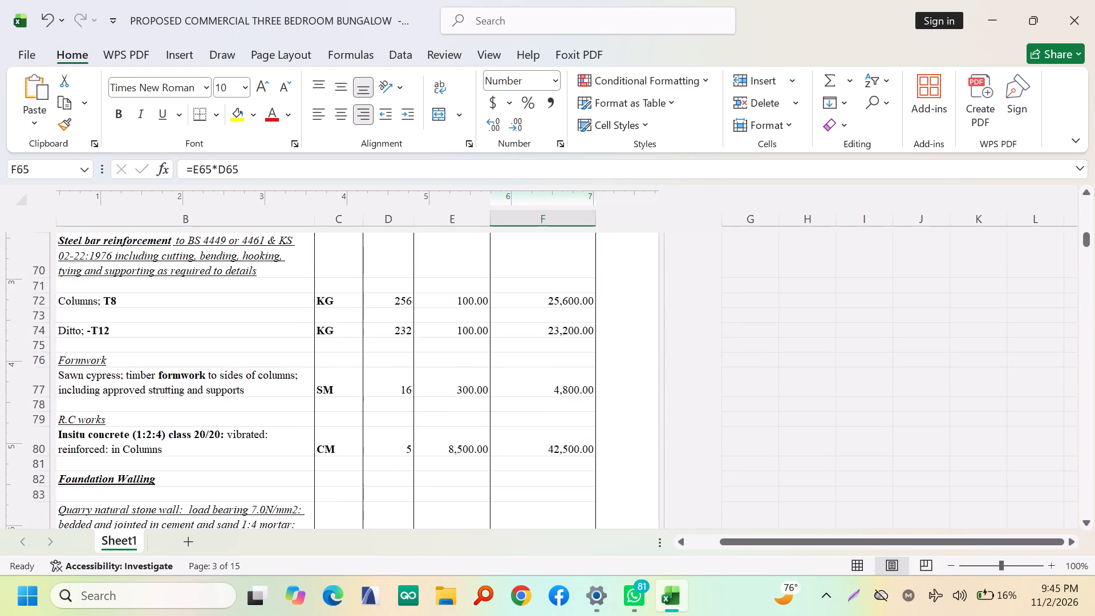
scroll(470, 421, "down", 2)
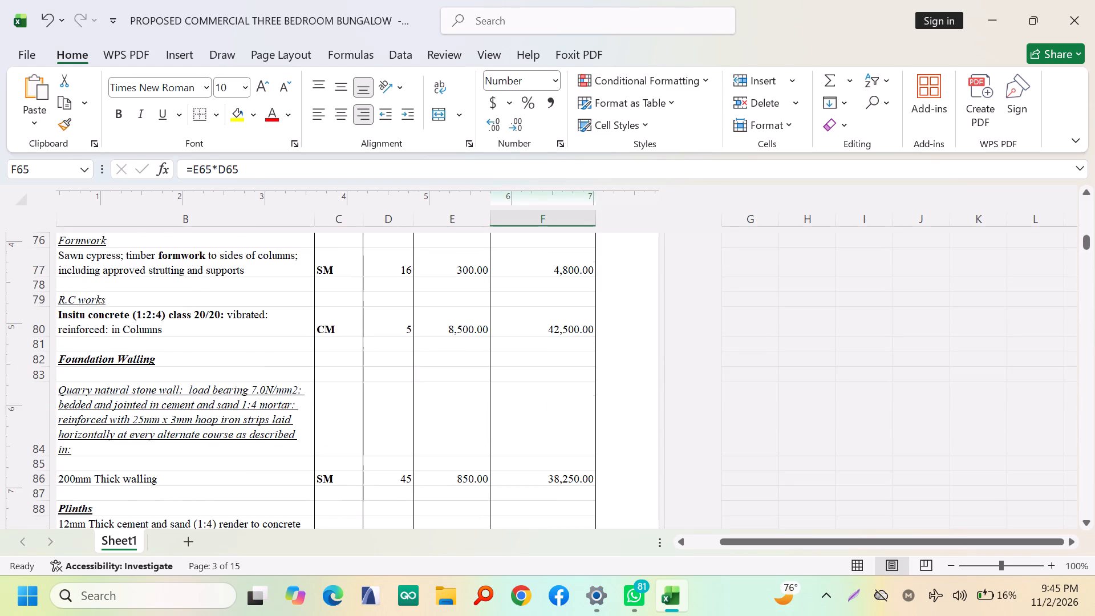
scroll(470, 421, "down", 7)
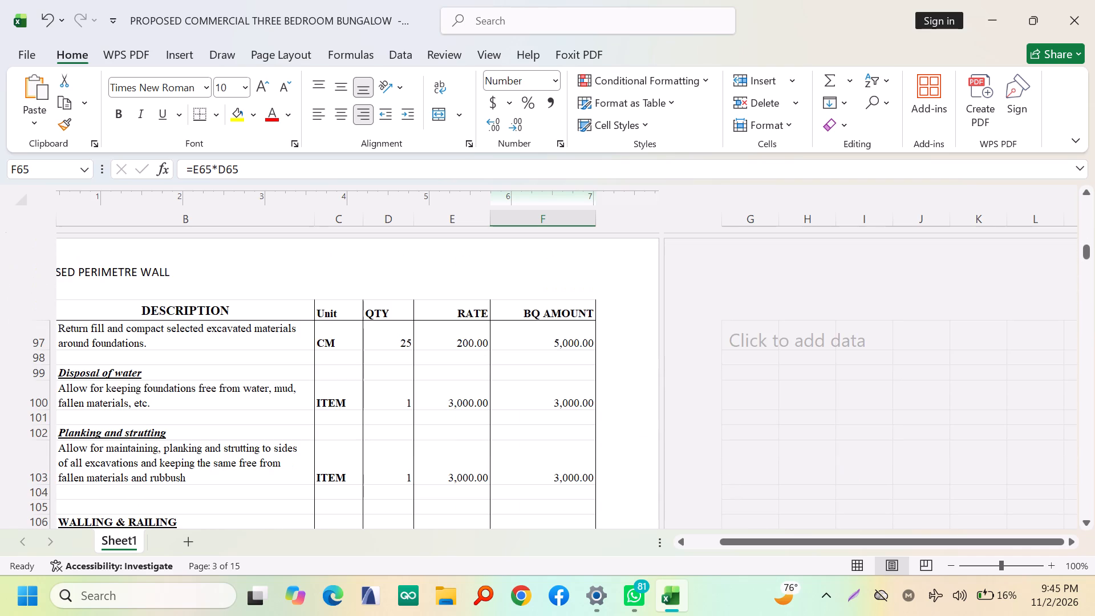
scroll(468, 423, "down", 2)
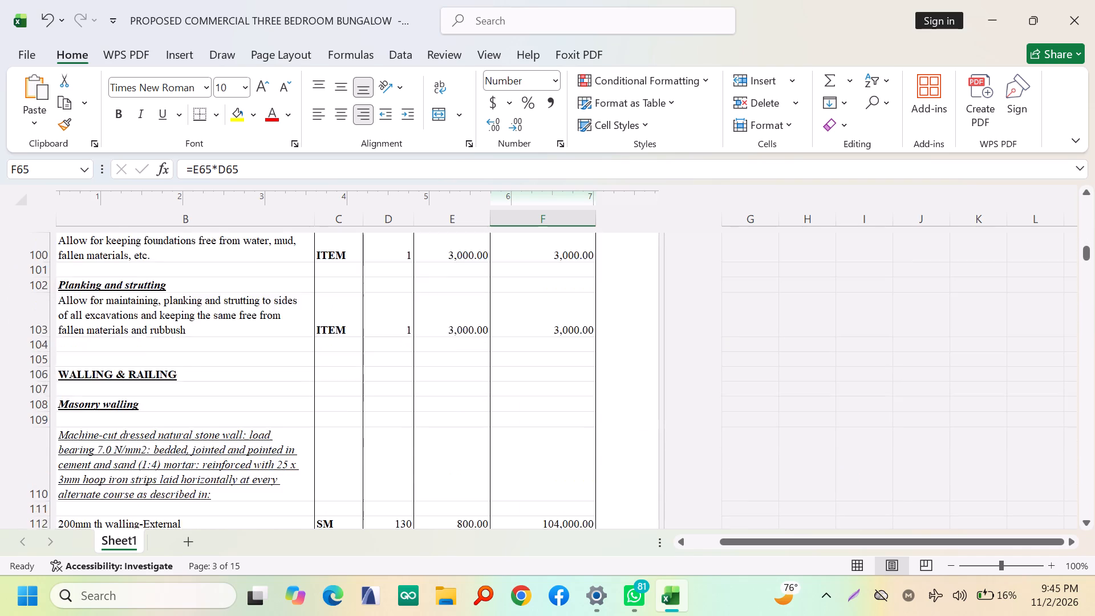
scroll(468, 423, "down", 3)
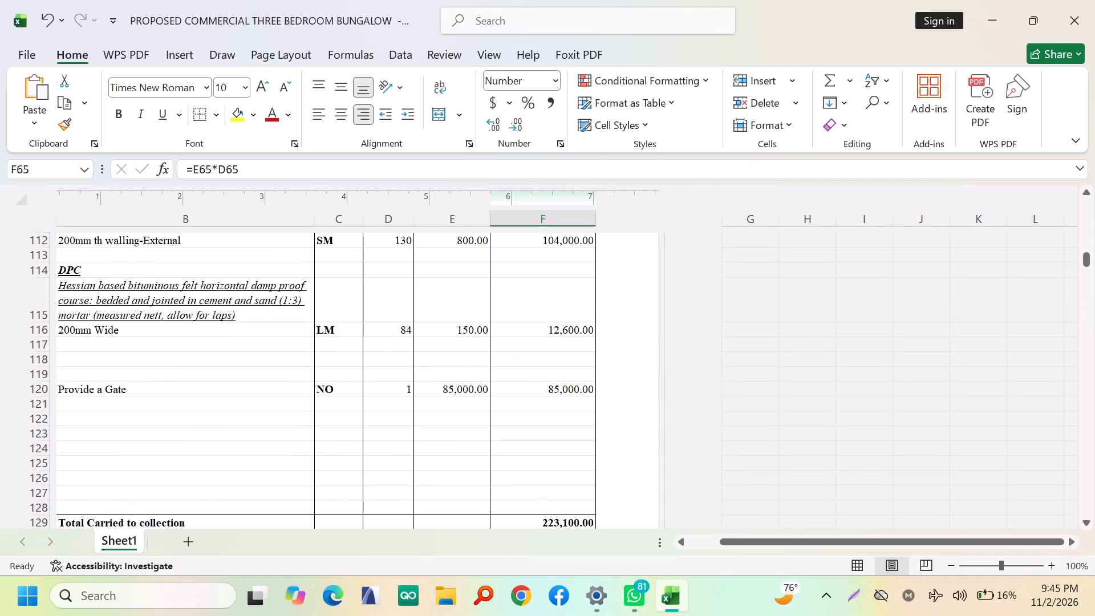
scroll(468, 423, "down", 10)
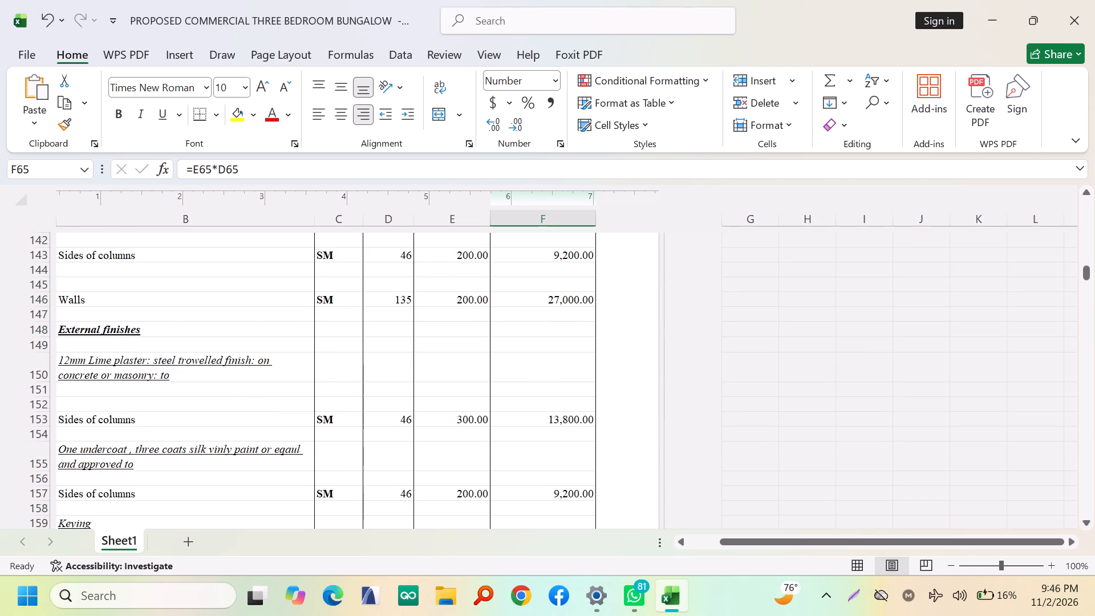
scroll(460, 423, "down", 5)
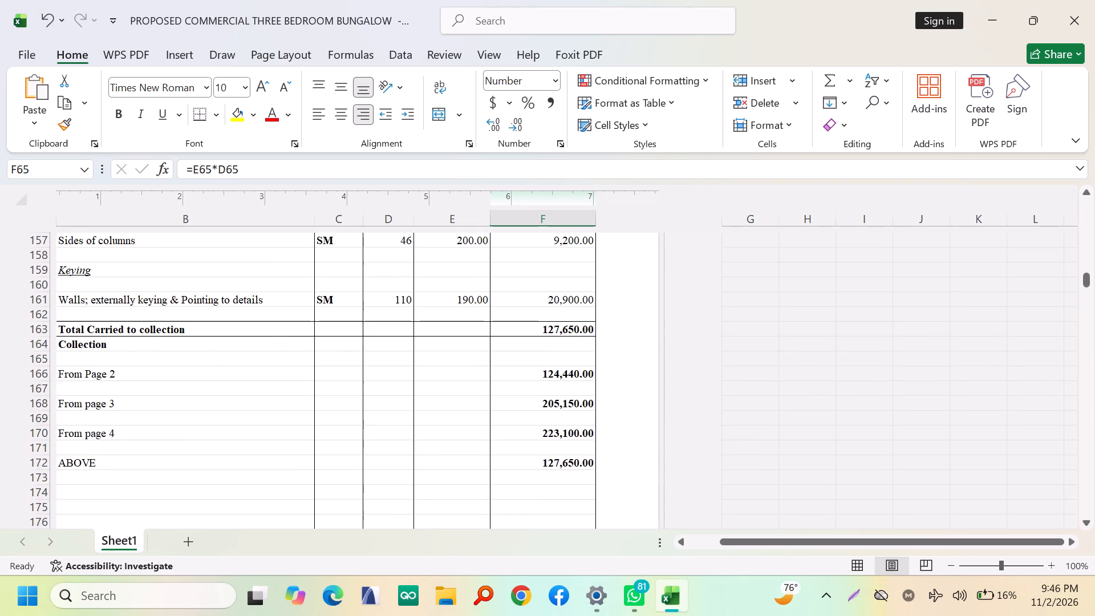
scroll(417, 420, "down", 6)
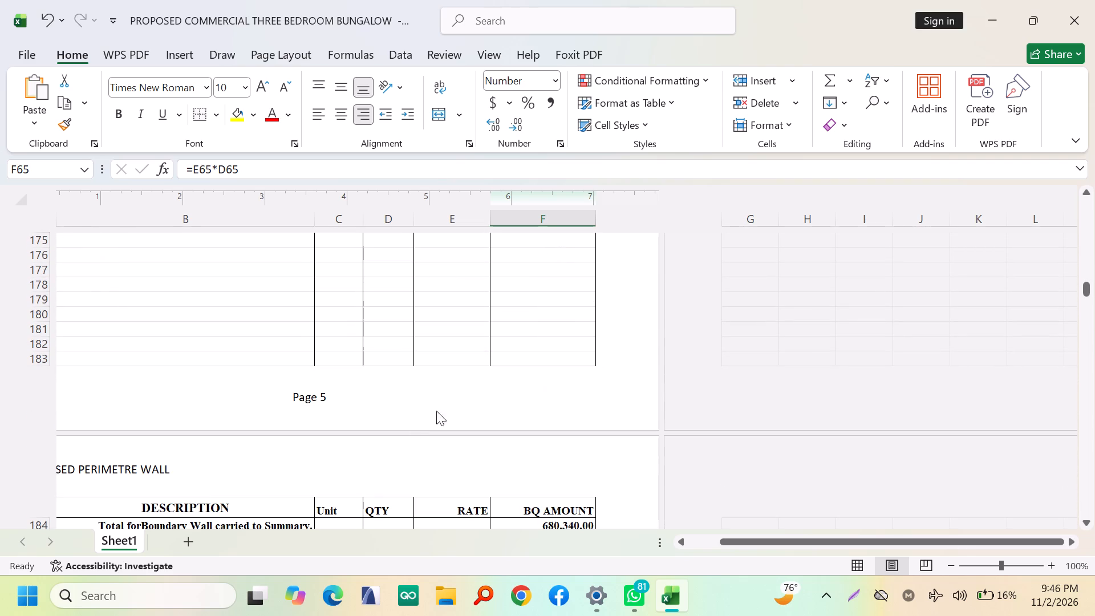
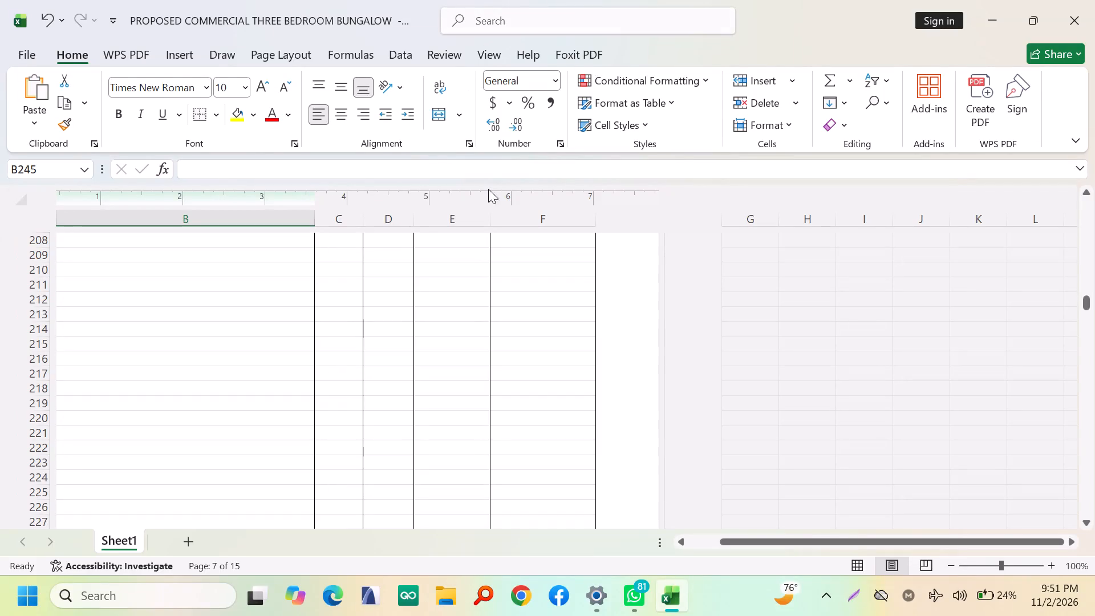
Review the bill from the provisional sums back through the collection, finishes and page 4 items to the walling section.
scroll(480, 250, "up", 3)
scroll(485, 383, "up", 4)
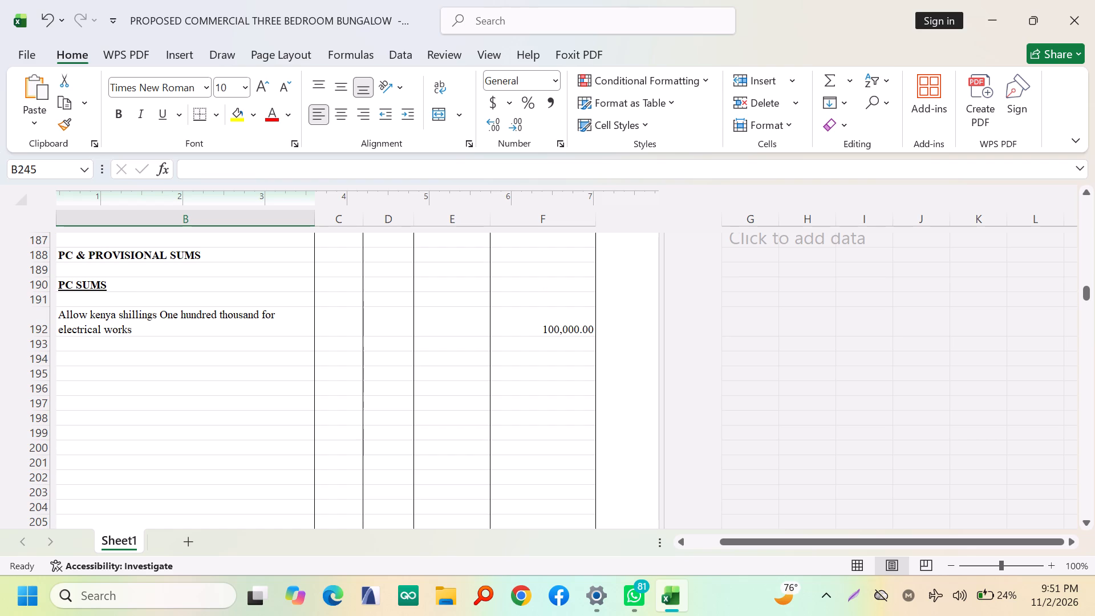
scroll(236, 398, "up", 2)
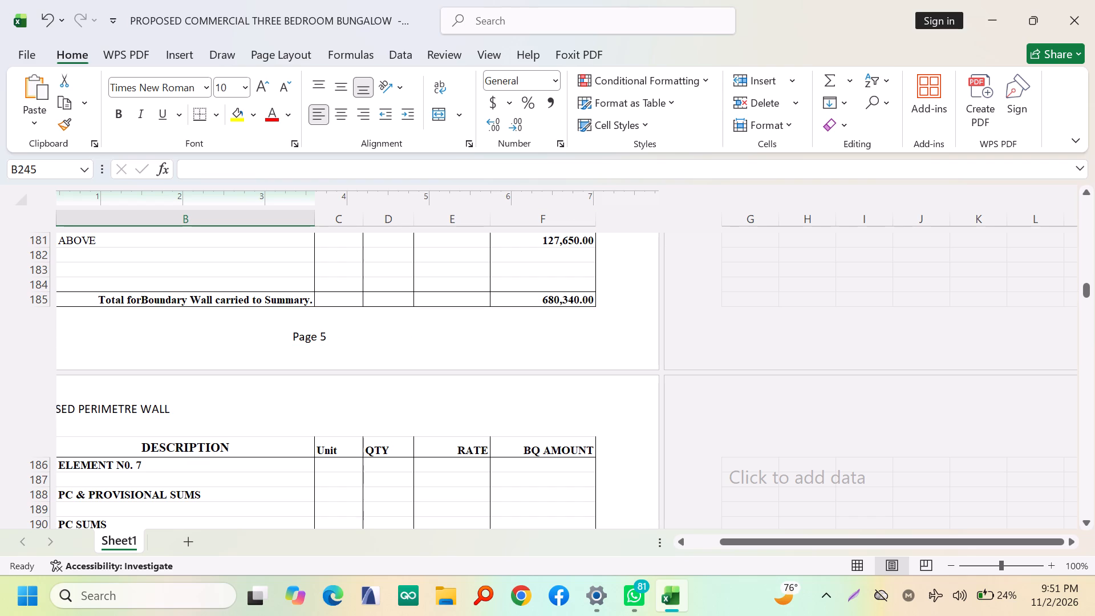
scroll(358, 364, "up", 3)
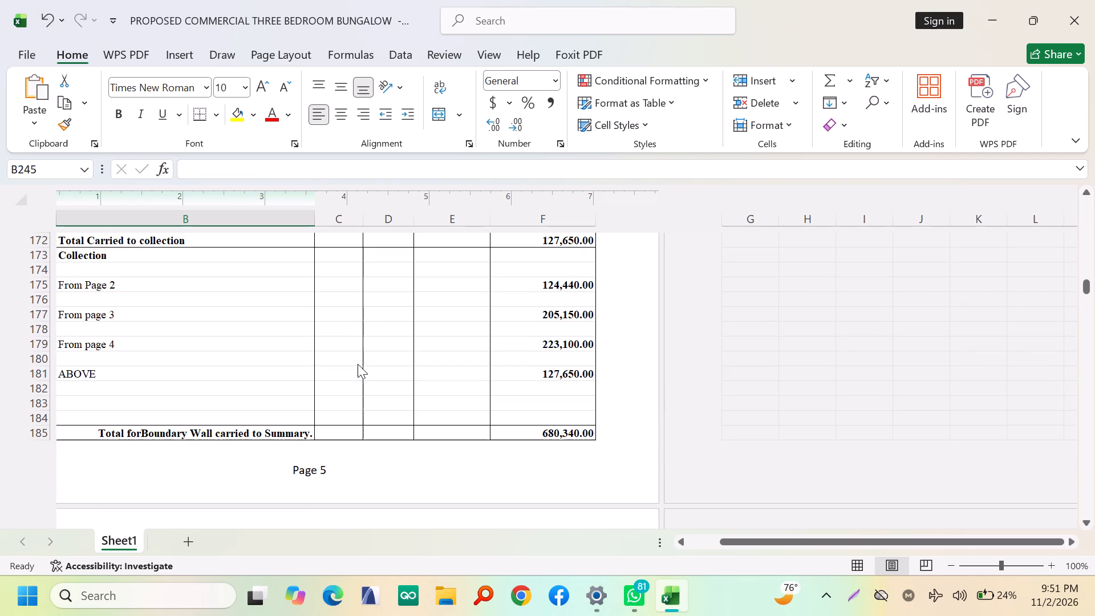
scroll(358, 364, "up", 1)
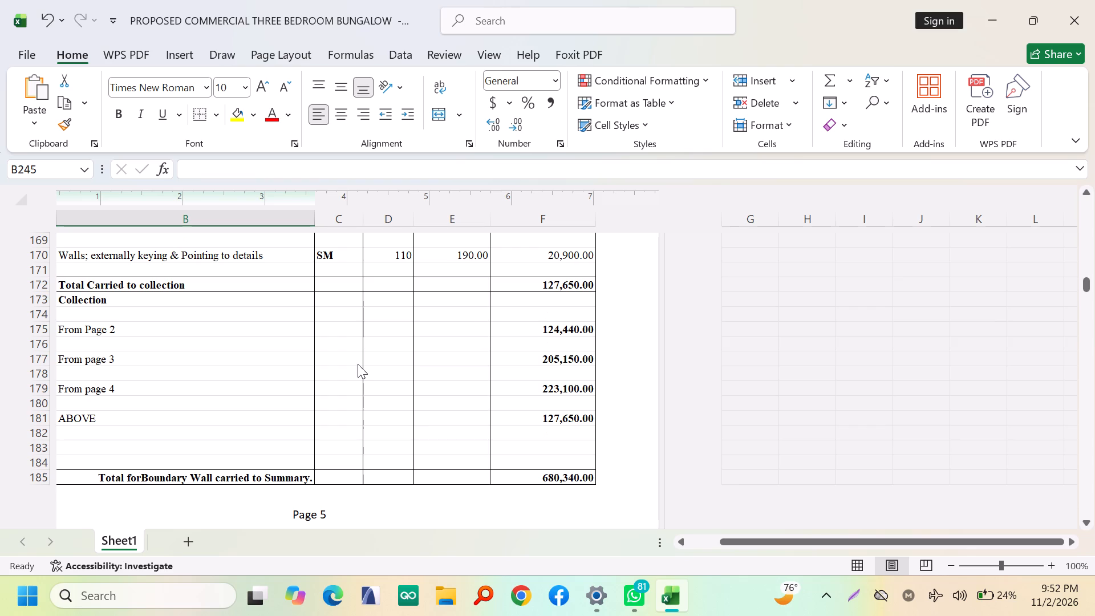
scroll(432, 327, "up", 4)
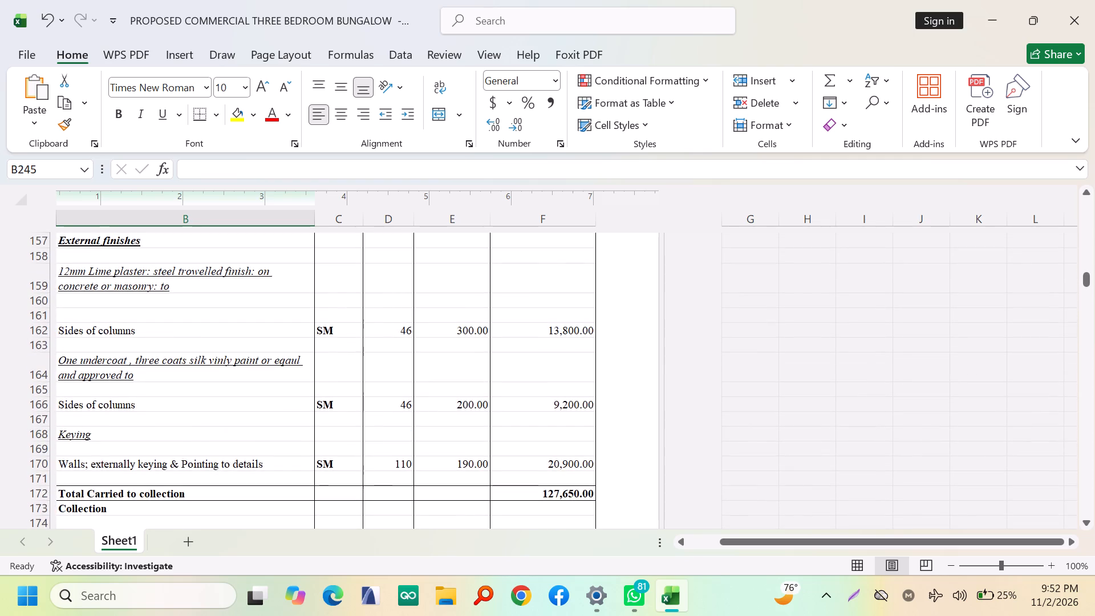
scroll(432, 327, "up", 8)
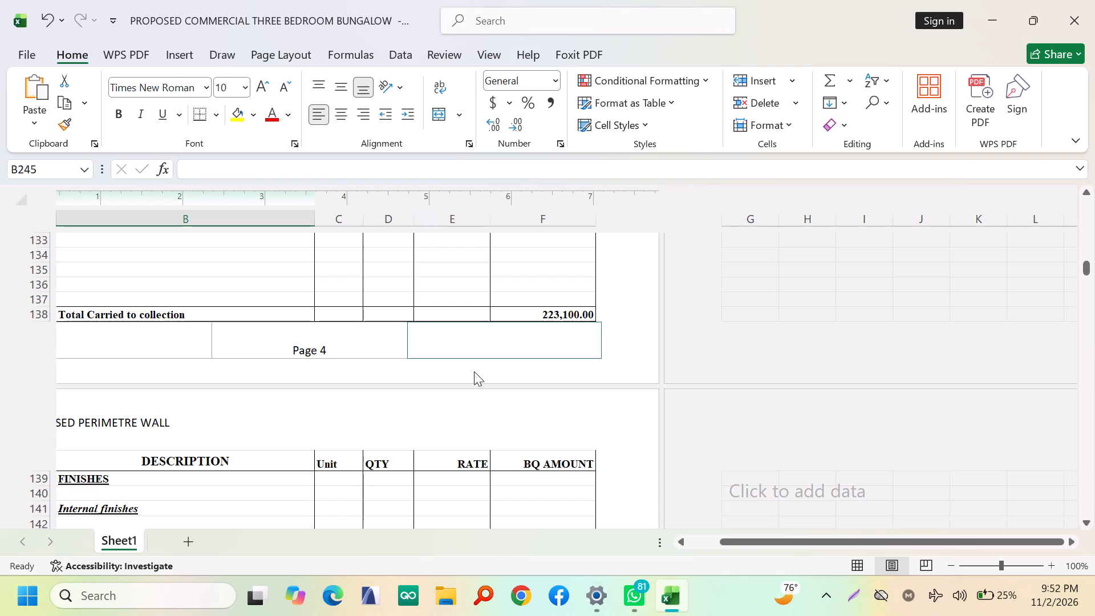
scroll(497, 390, "up", 6)
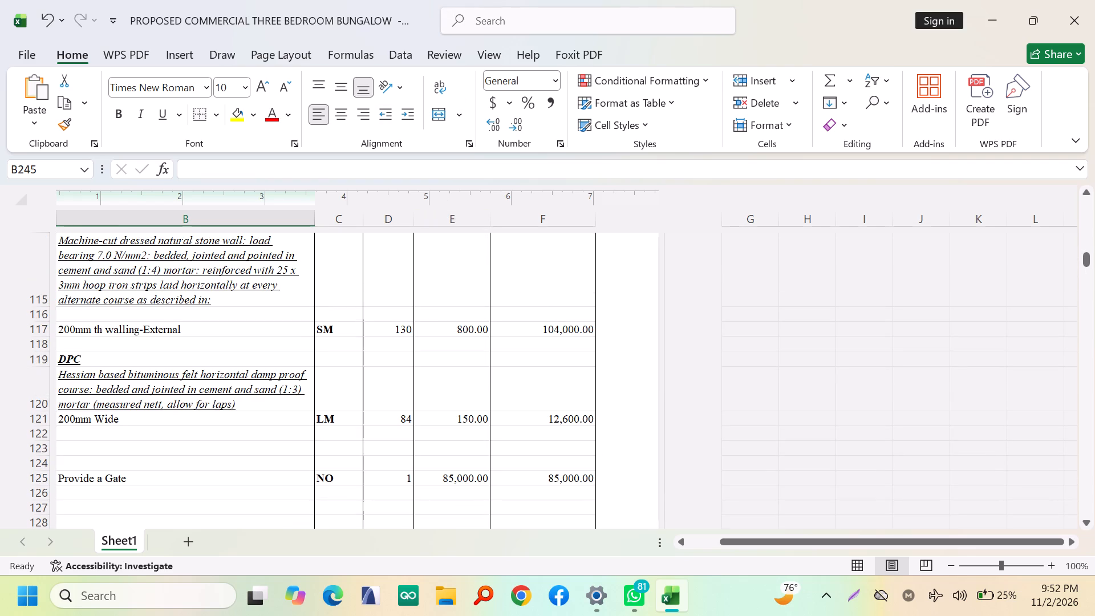
Set the quantity of the 200mm wide damp proof course to 90.
left_click(400, 416)
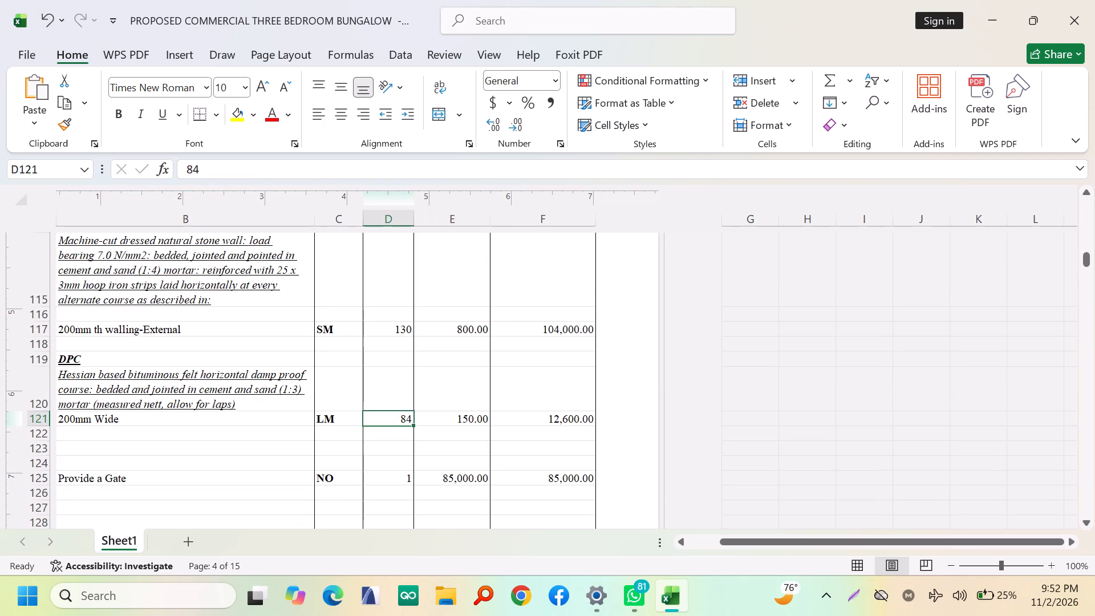
type("15")
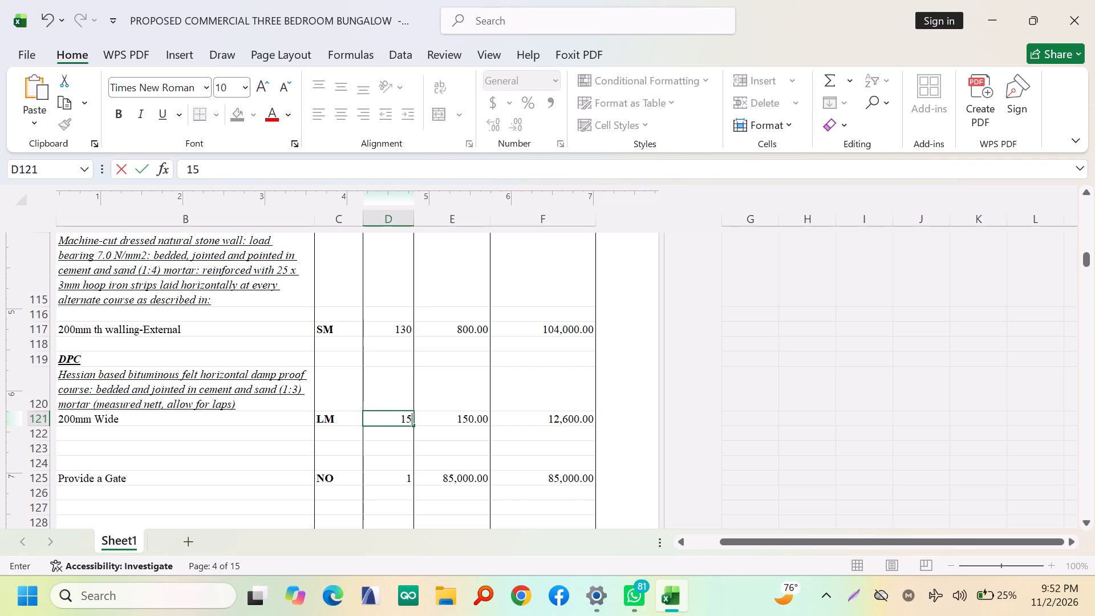
key("BackSpace")
key("BackSpace")
type("90")
left_click(575, 394)
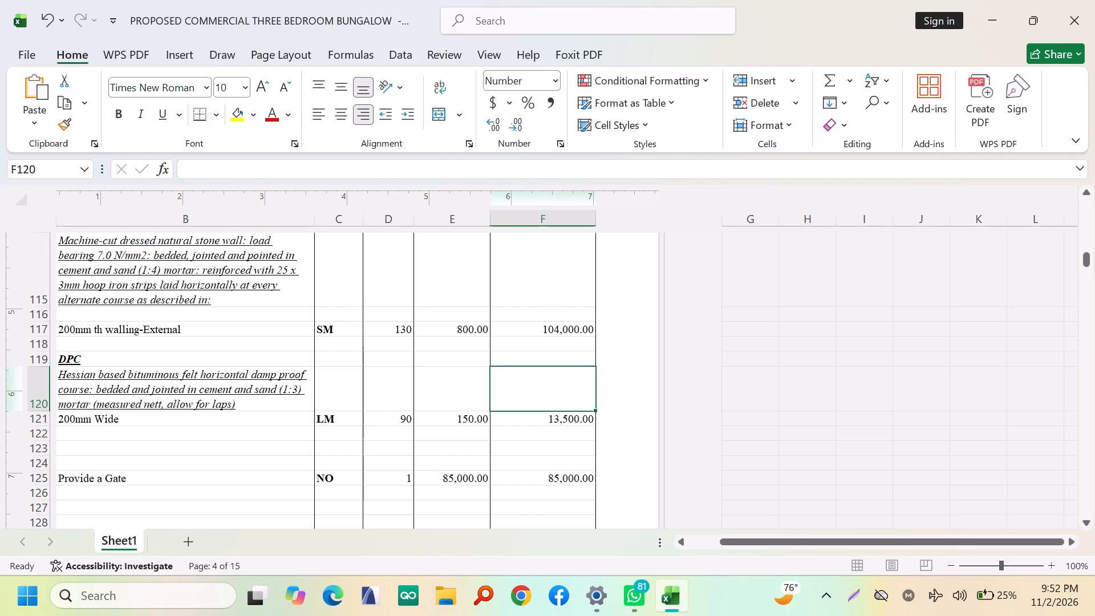
Set the 200mm thick external walling to a quantity of 170 and a rate of 1,000.
left_click(396, 335)
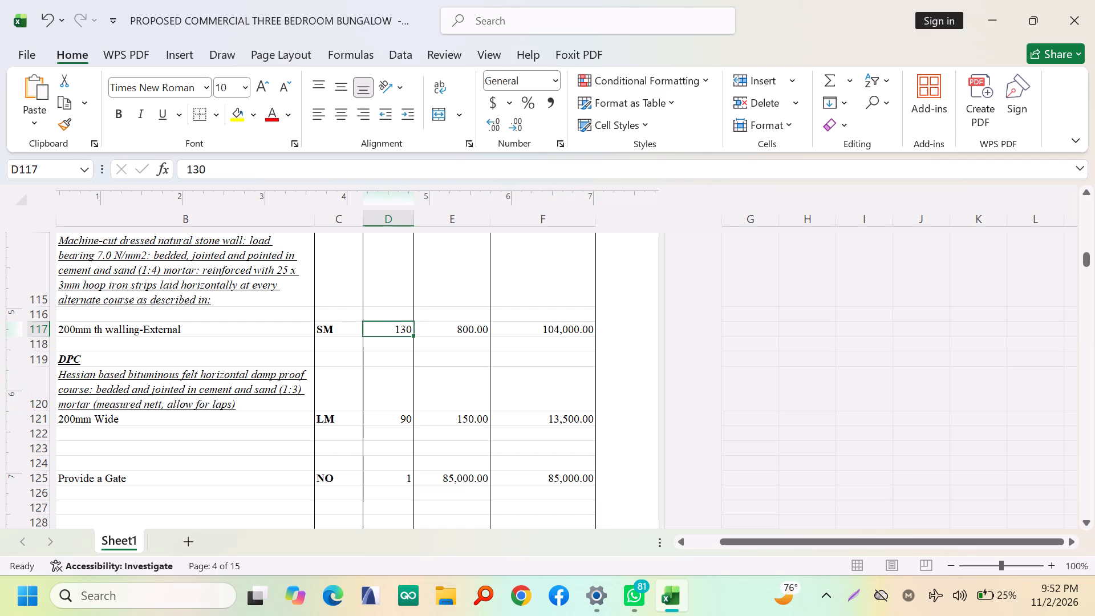
type("170")
left_click_drag(565, 337, 565, 329)
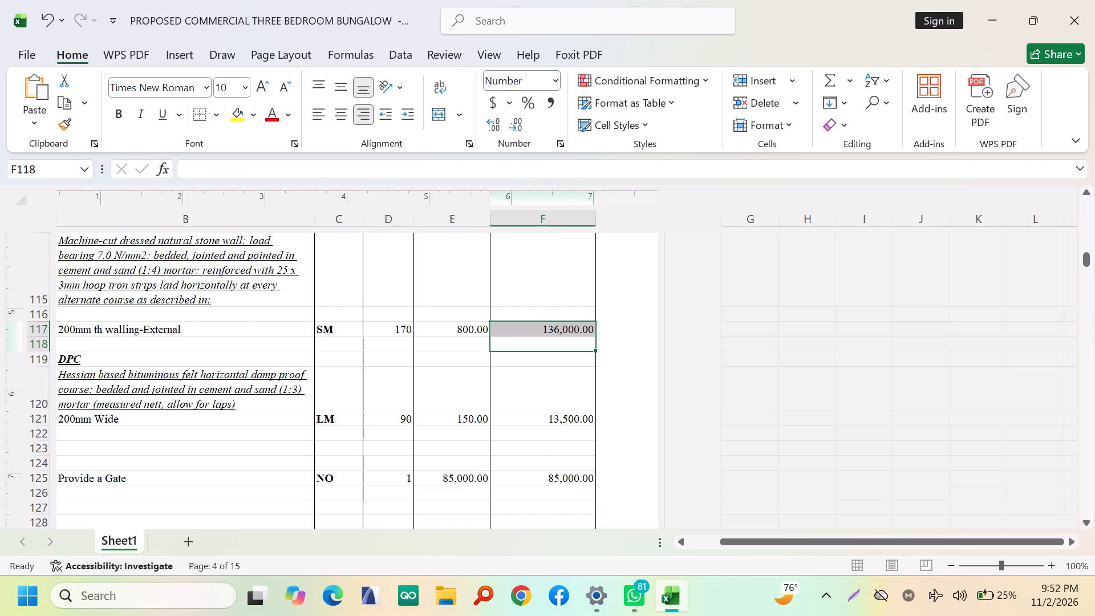
left_click(476, 331)
type("1000")
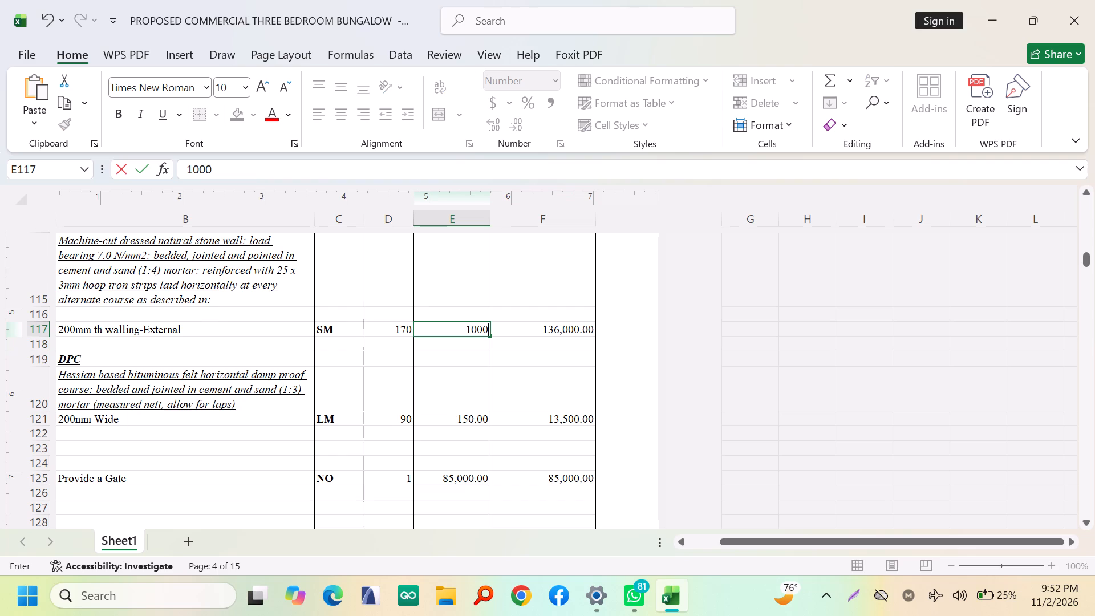
left_click(562, 335)
Check the collection amounts and the perimeter wall total carried to the grand summary.
scroll(555, 341, "down", 8)
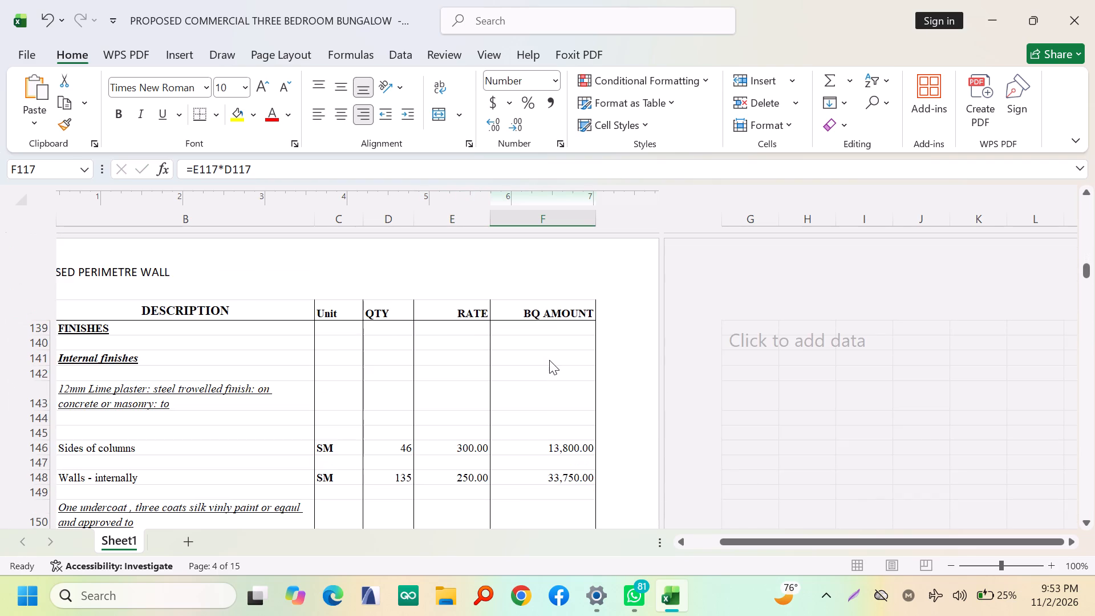
scroll(549, 360, "down", 10)
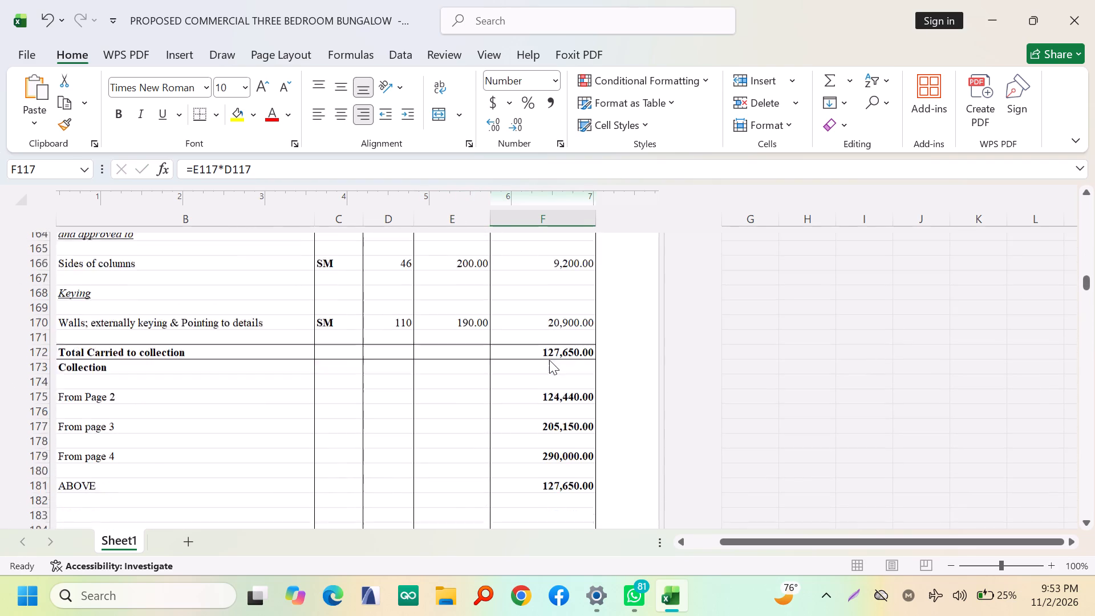
scroll(549, 360, "down", 10)
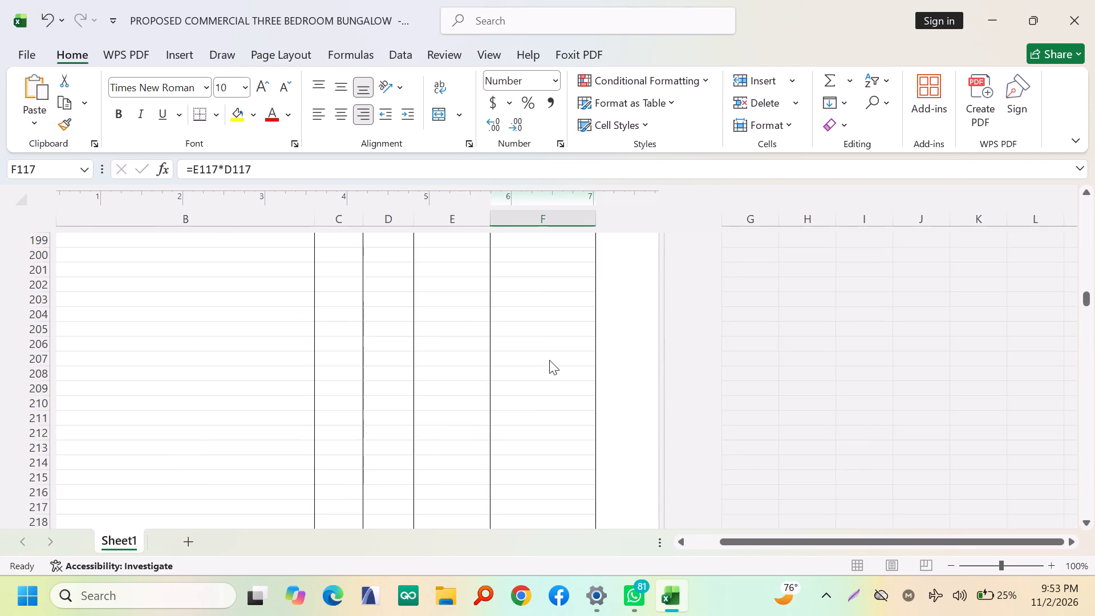
scroll(549, 360, "down", 13)
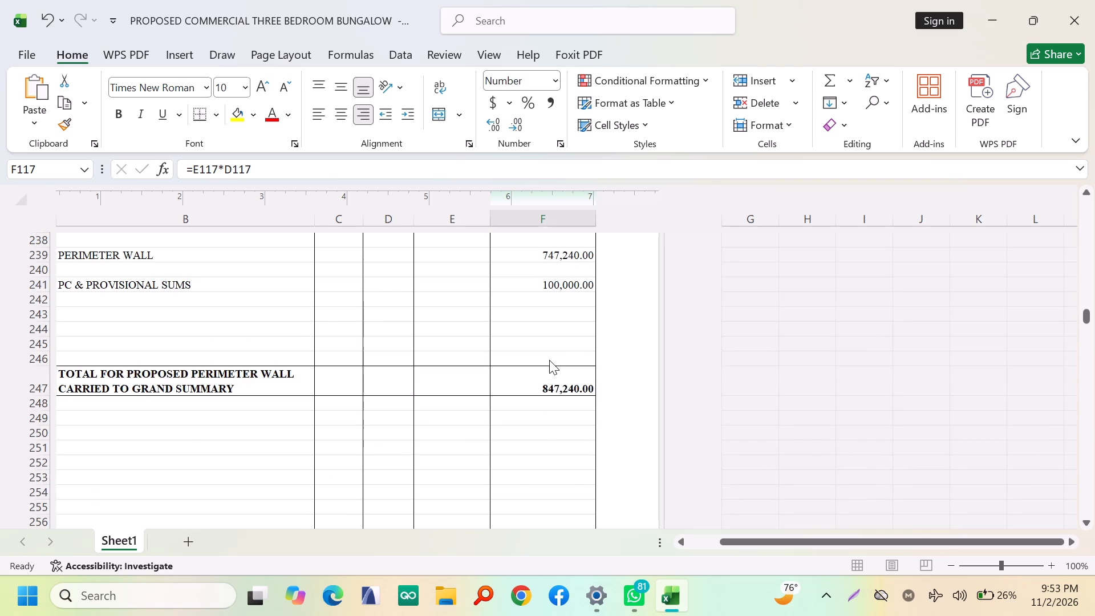
scroll(549, 360, "down", 2)
Set the quantities of the strip footing trench excavation and the 50mm concrete blinding under it to 56 each.
scroll(549, 360, "up", 17)
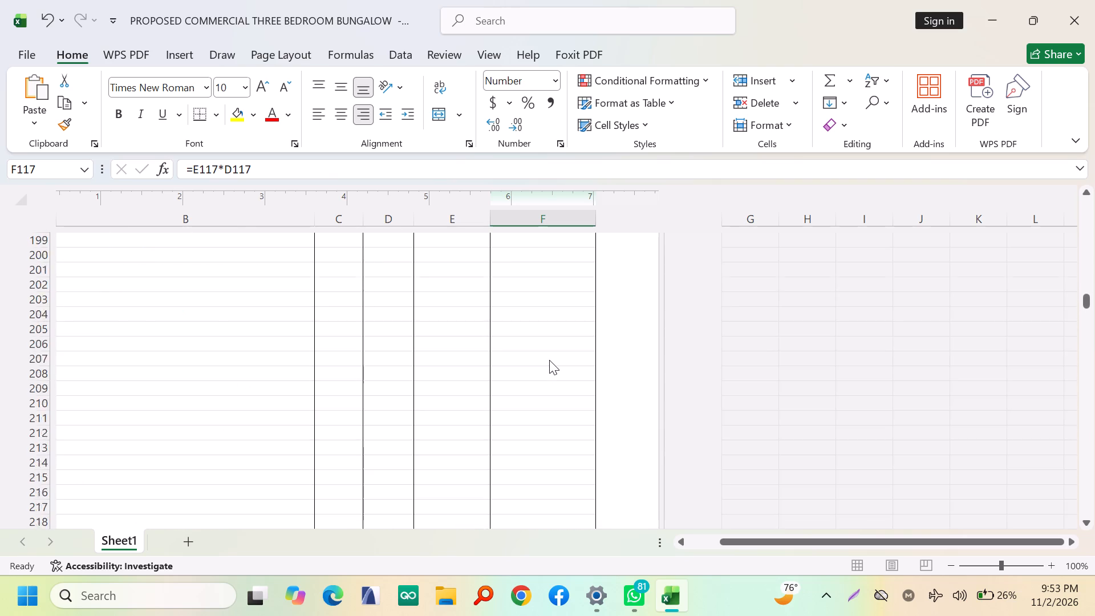
scroll(549, 360, "up", 19)
scroll(549, 360, "up", 5)
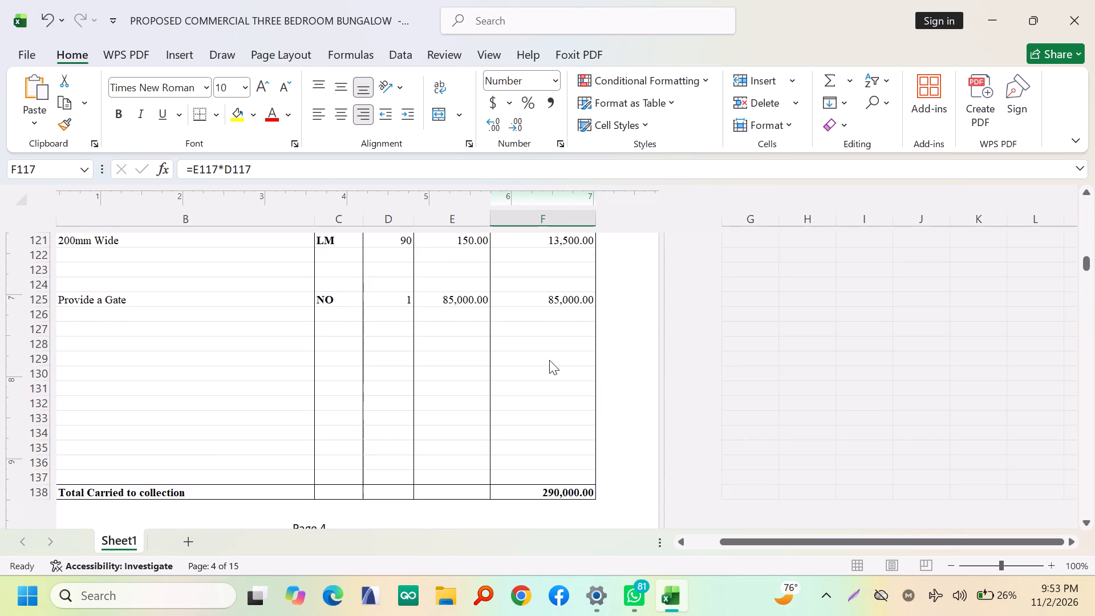
scroll(549, 358, "up", 8)
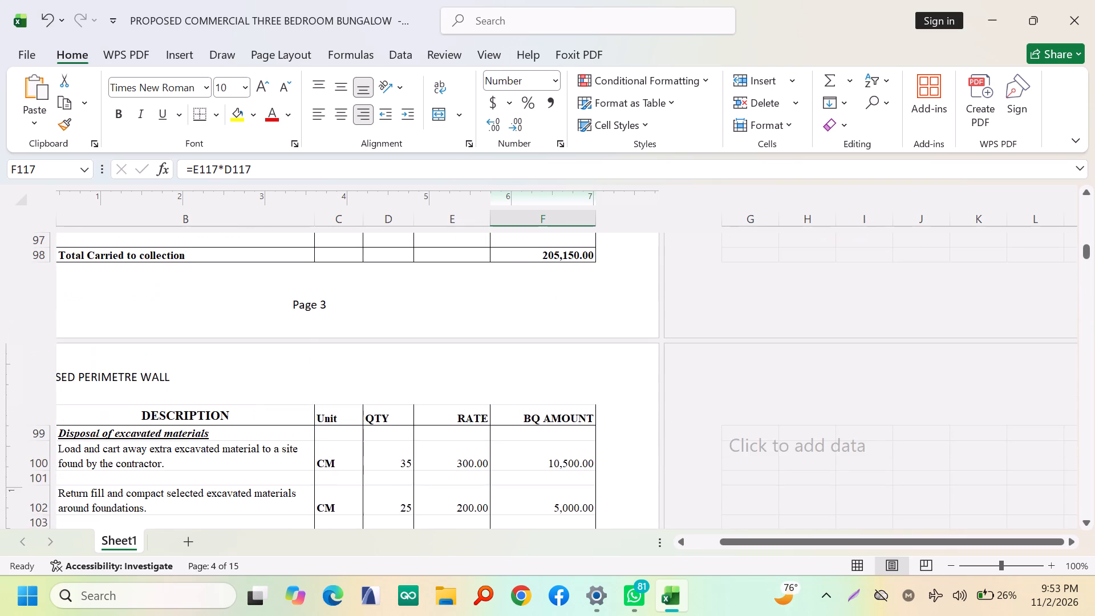
scroll(544, 358, "up", 11)
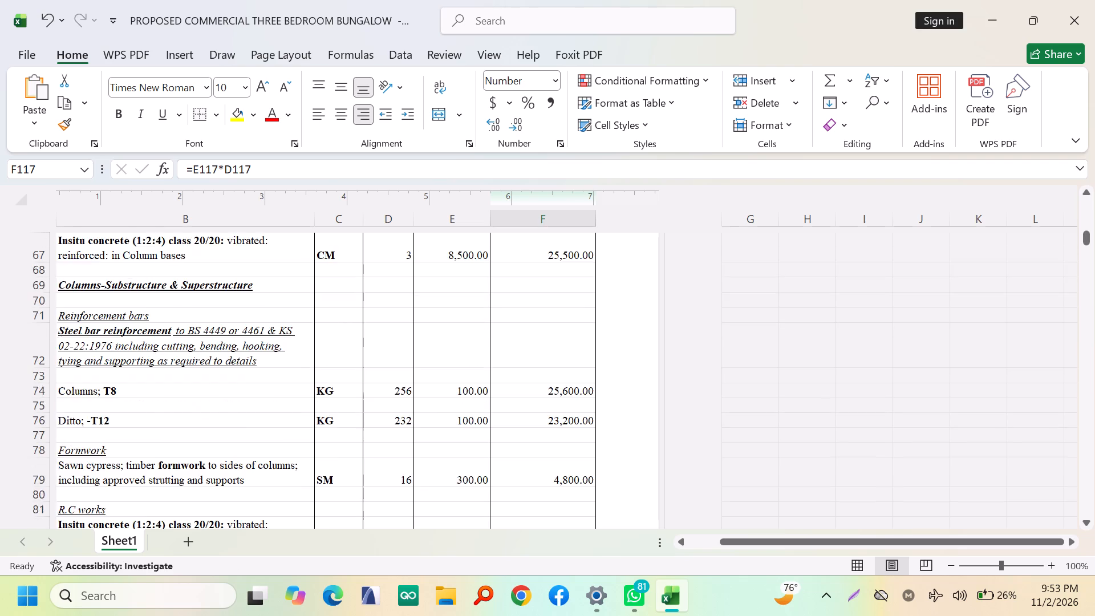
scroll(544, 358, "up", 16)
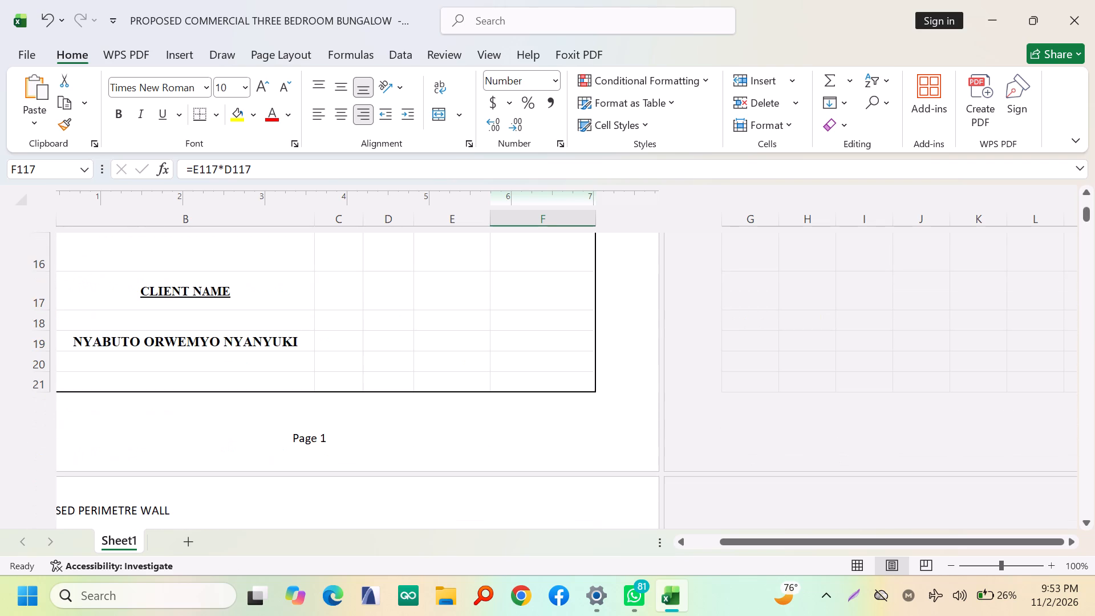
scroll(528, 358, "down", 3)
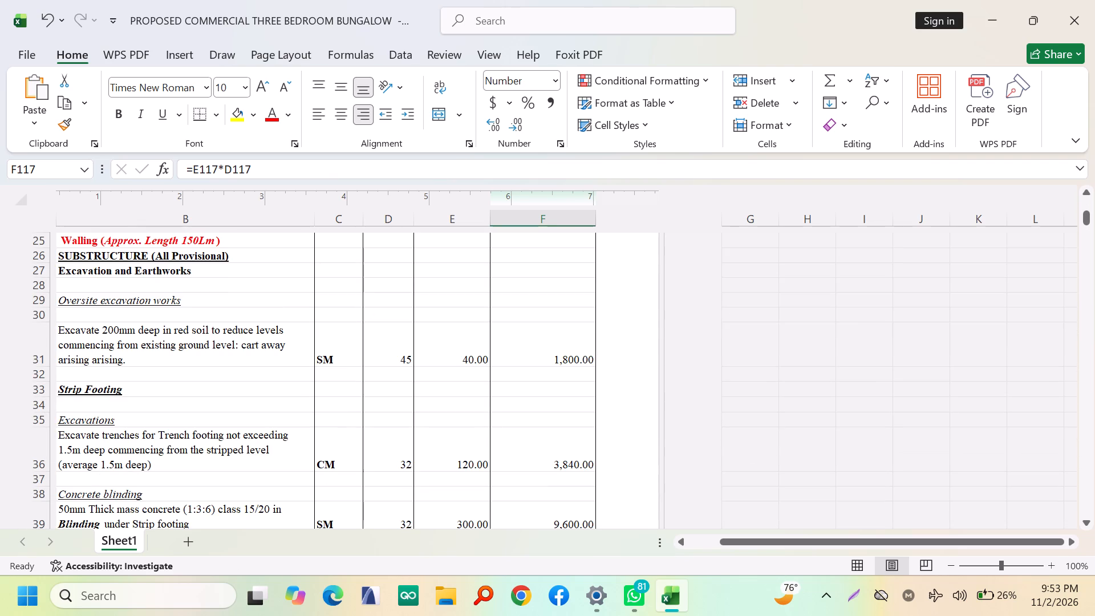
scroll(522, 358, "down", 1)
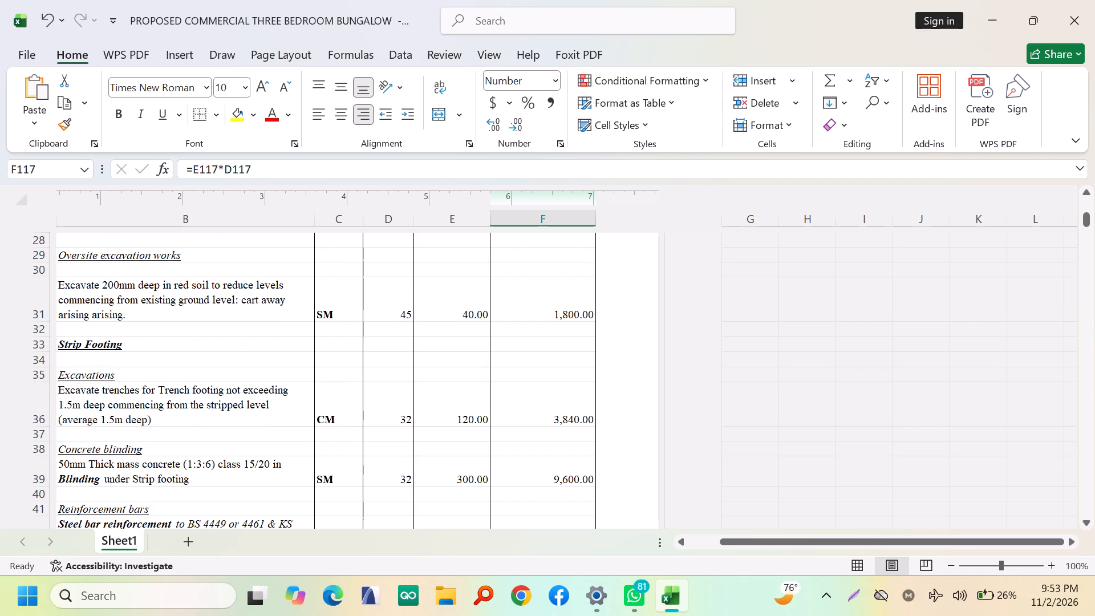
scroll(472, 393, "down", 1)
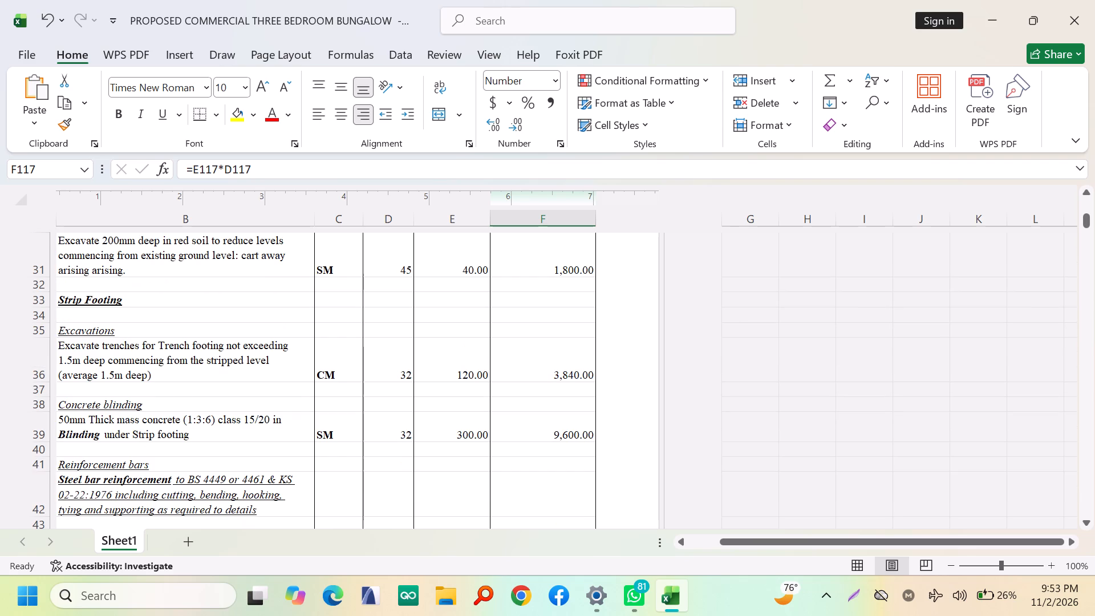
scroll(472, 393, "down", 2)
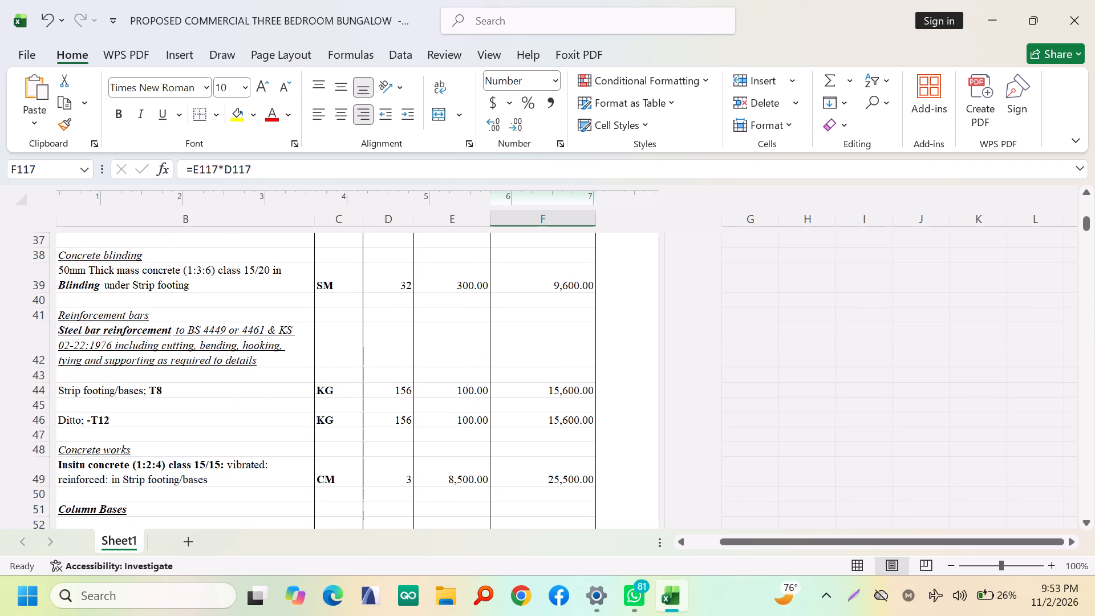
scroll(472, 393, "up", 2)
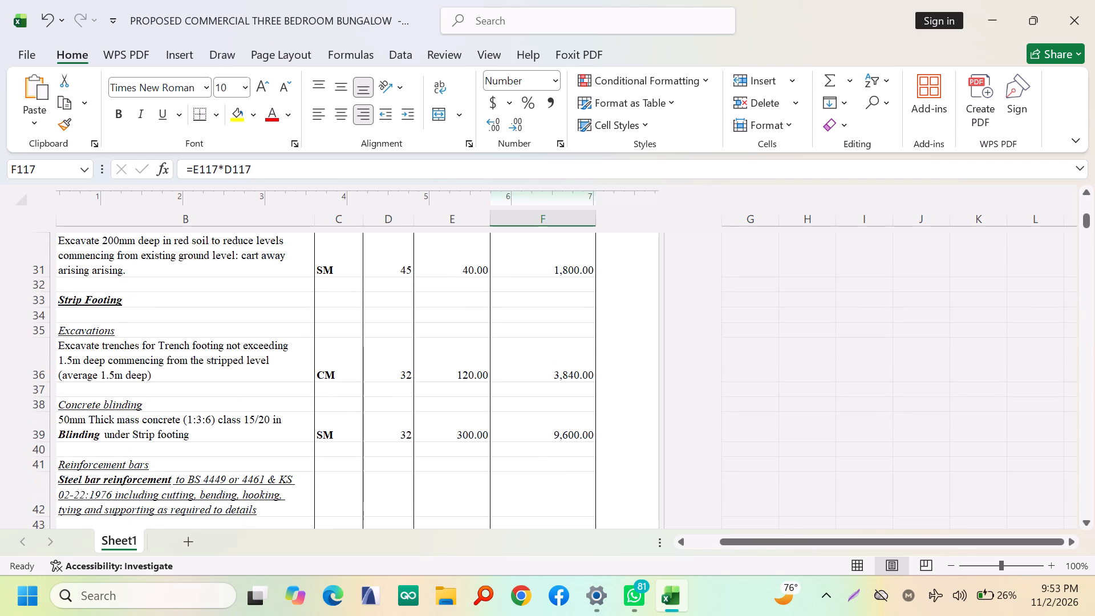
left_click(400, 374)
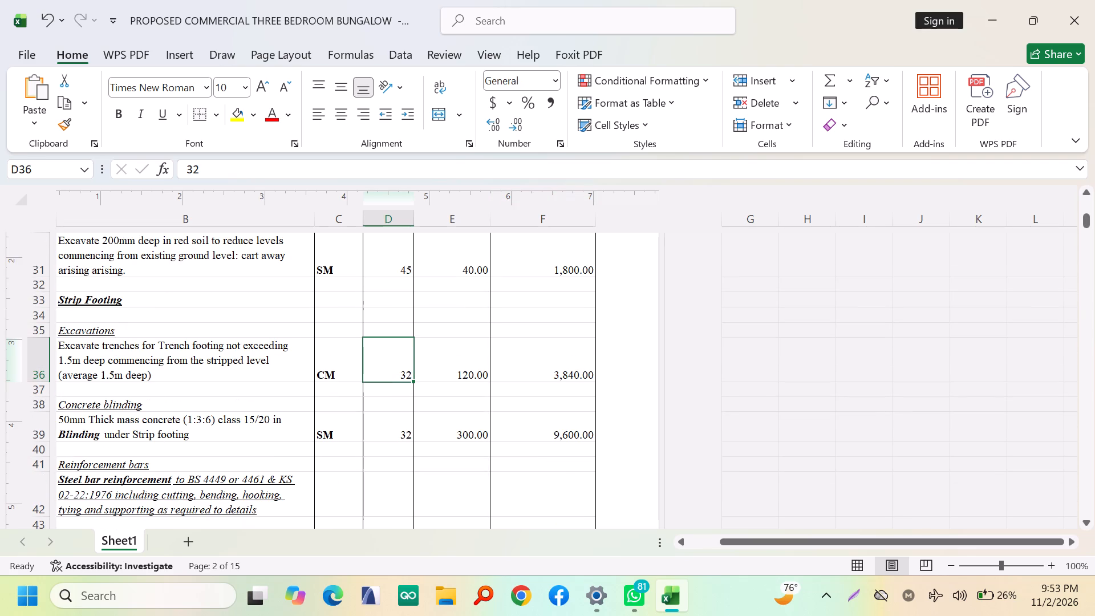
type("56")
left_click(431, 374)
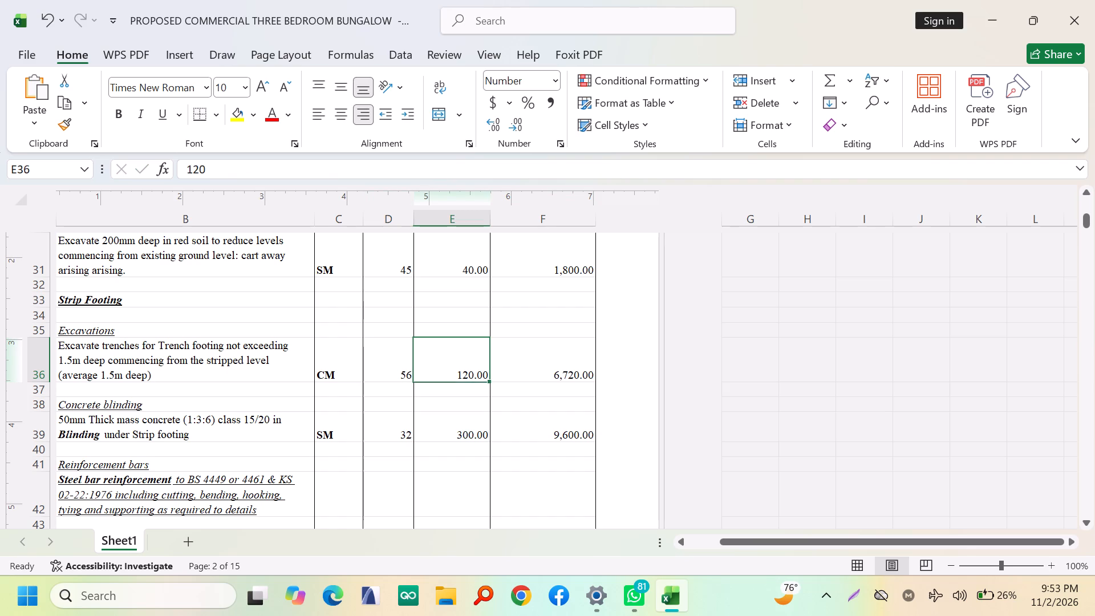
left_click(384, 438)
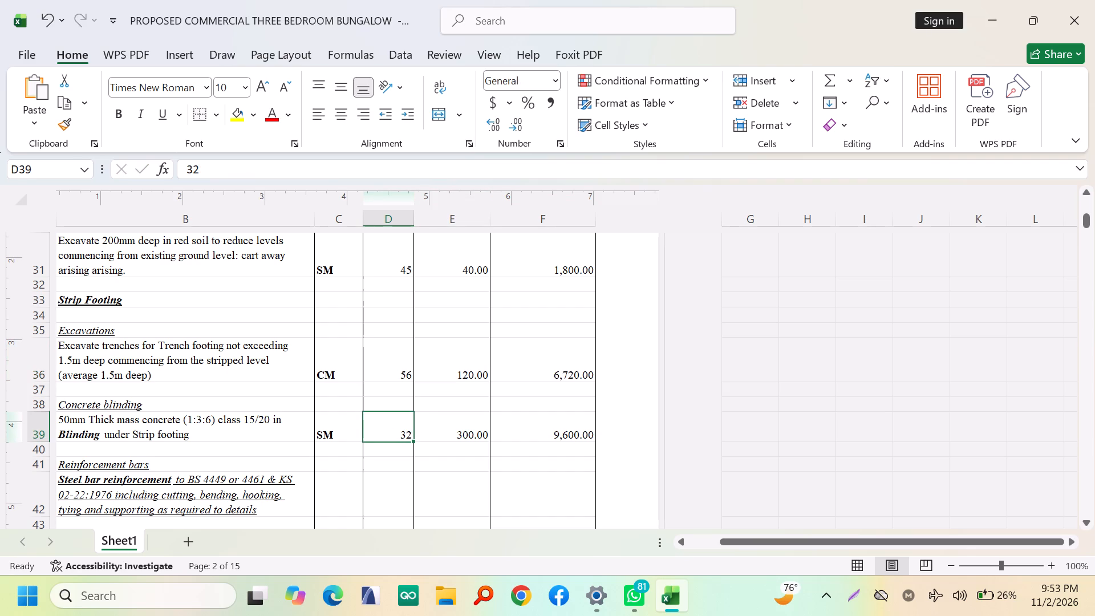
key("5")
key("6")
left_click(453, 386)
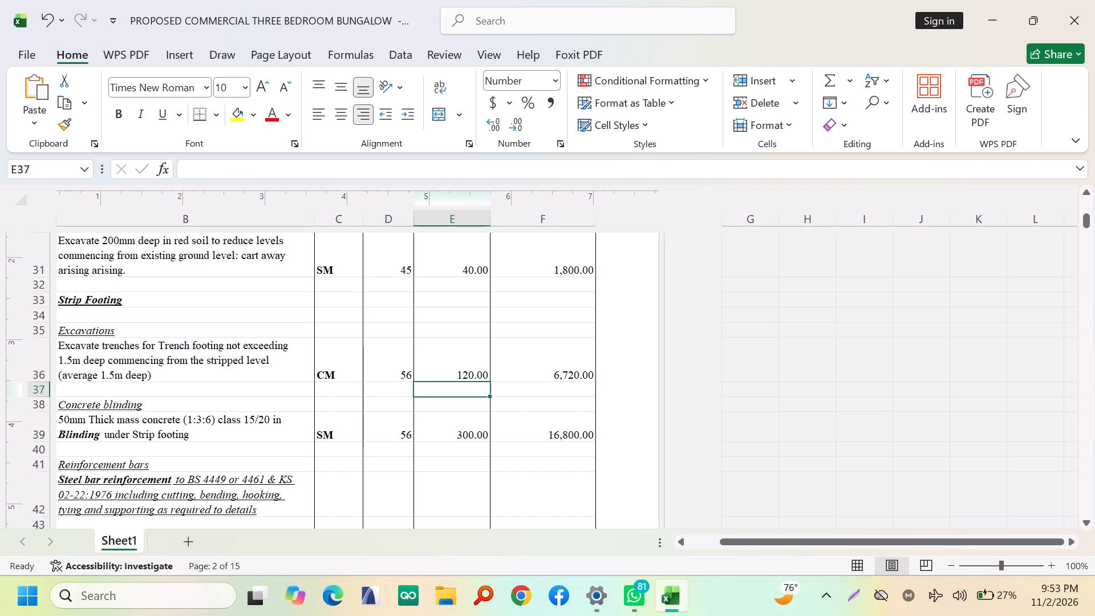
Set the rates of the strip footing trench excavation and its concrete blinding to 200 each.
left_click(460, 370)
type("20")
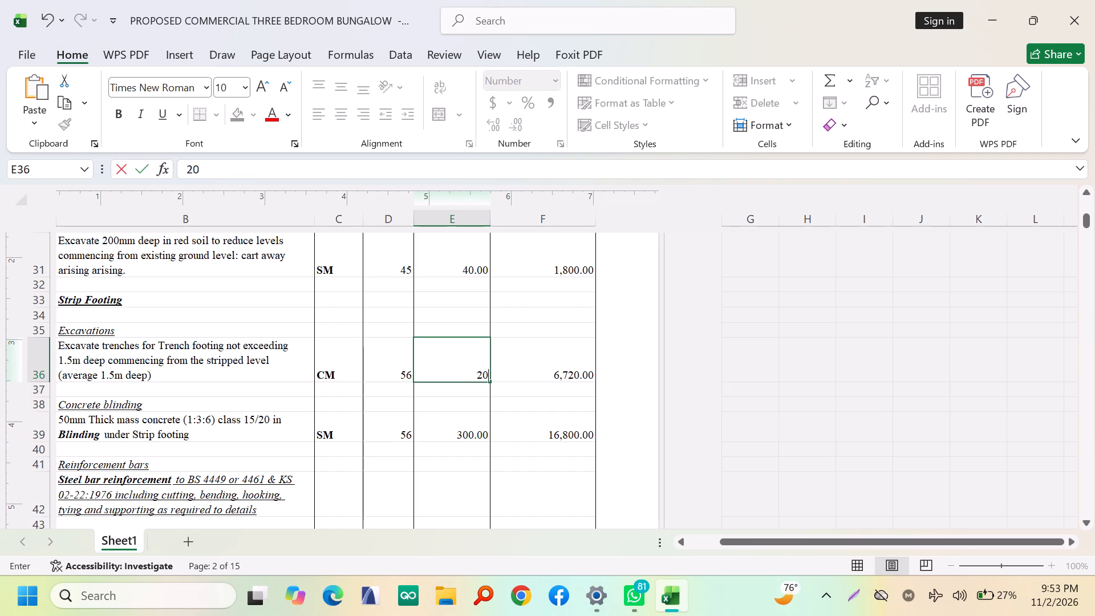
key("0")
left_click(487, 420)
type("20")
key("0")
left_click(583, 436)
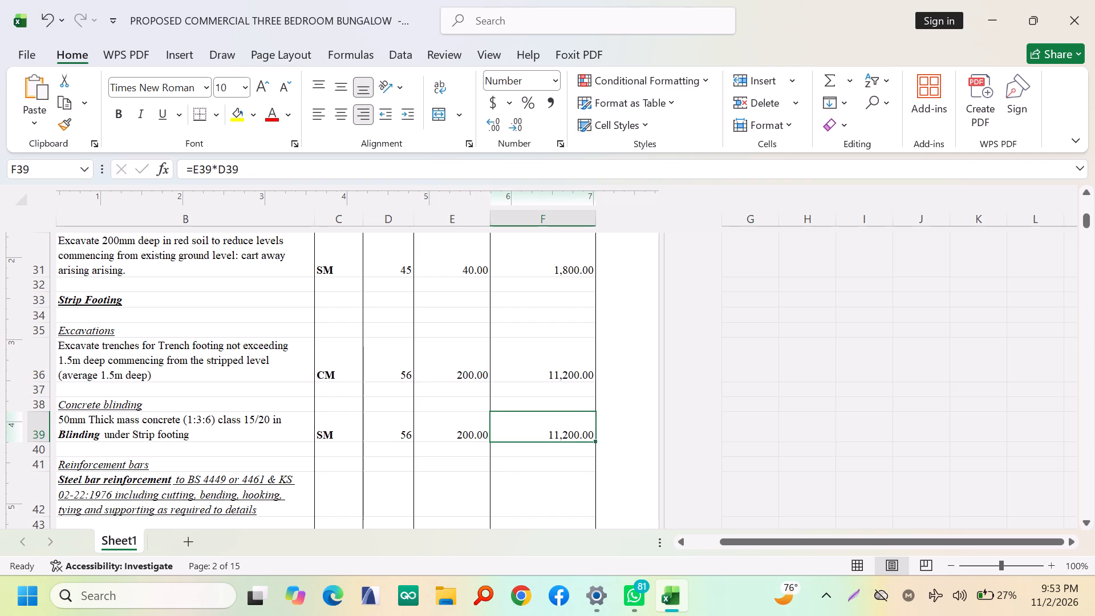
Set the 200mm deep oversite red soil excavation to a quantity of 80 and a rate of 100.
scroll(476, 318, "up", 1)
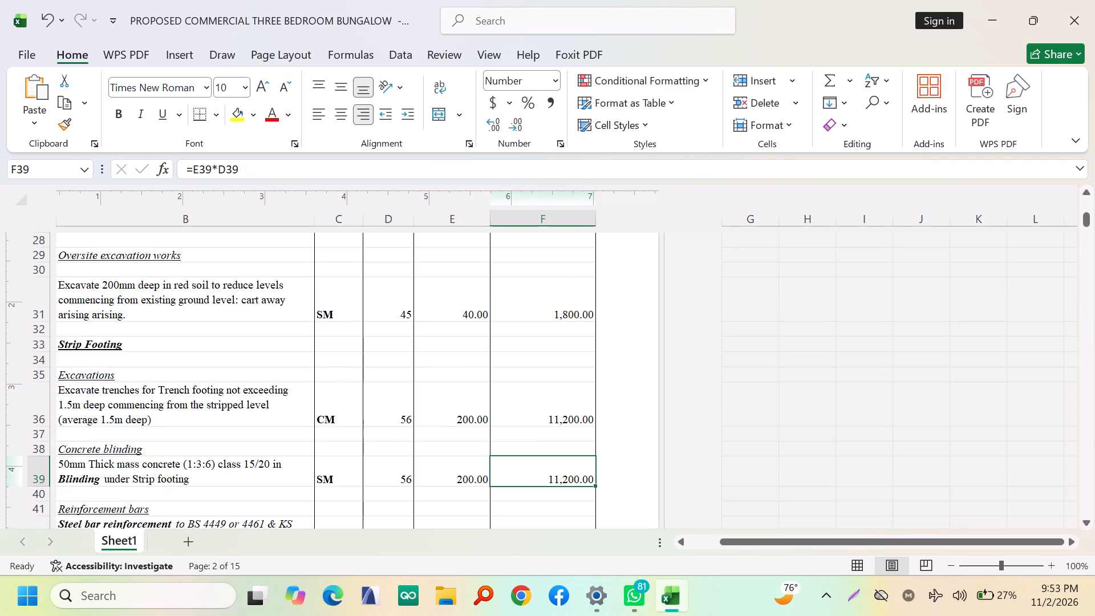
left_click(397, 312)
type("80")
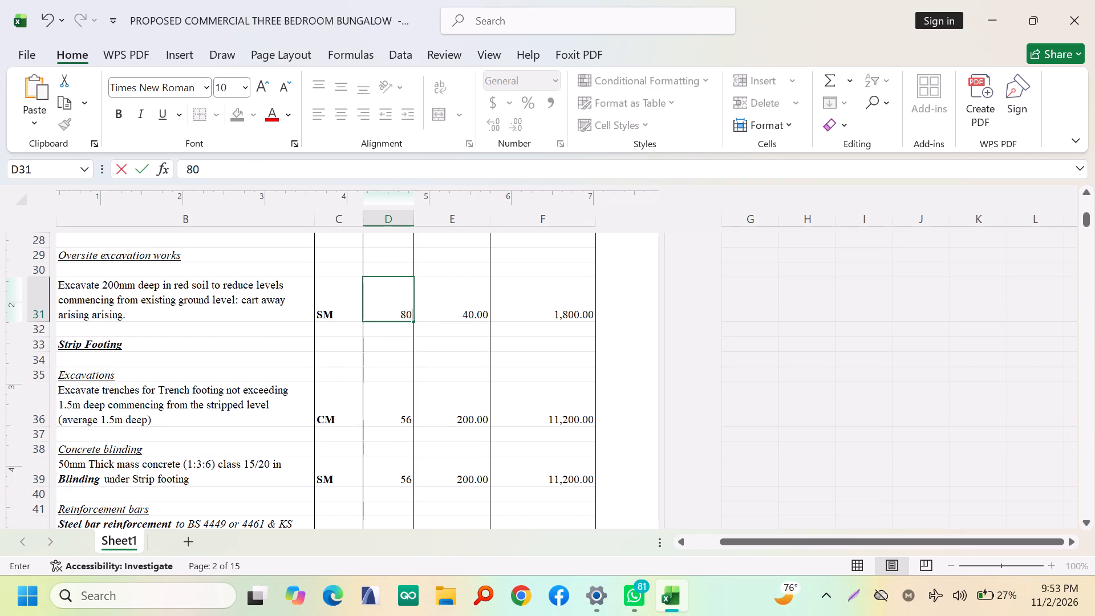
left_click(480, 317)
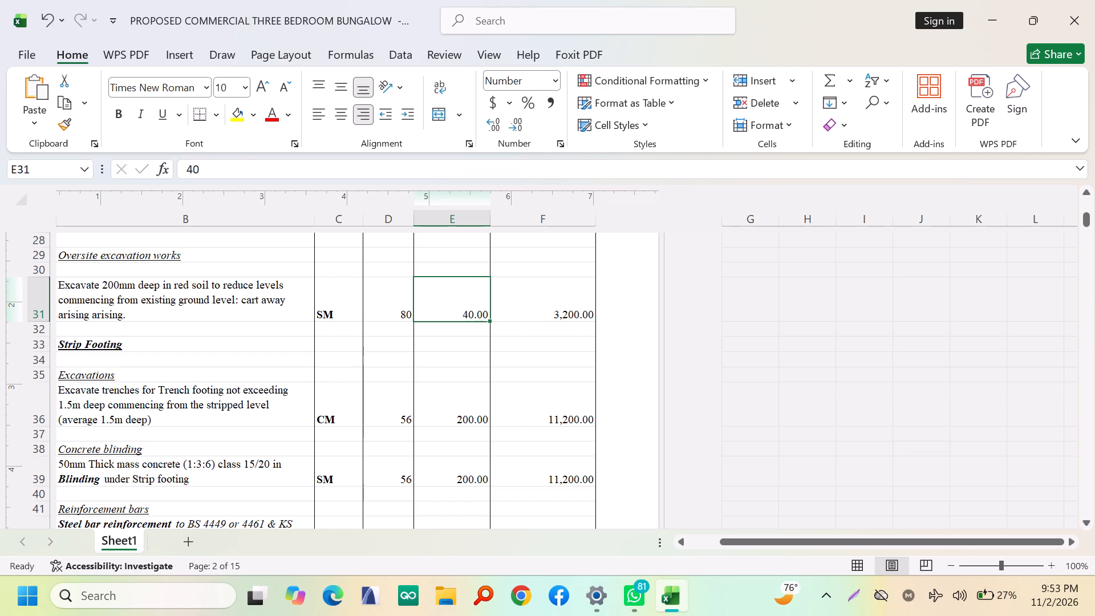
type("10")
key("0")
key("0")
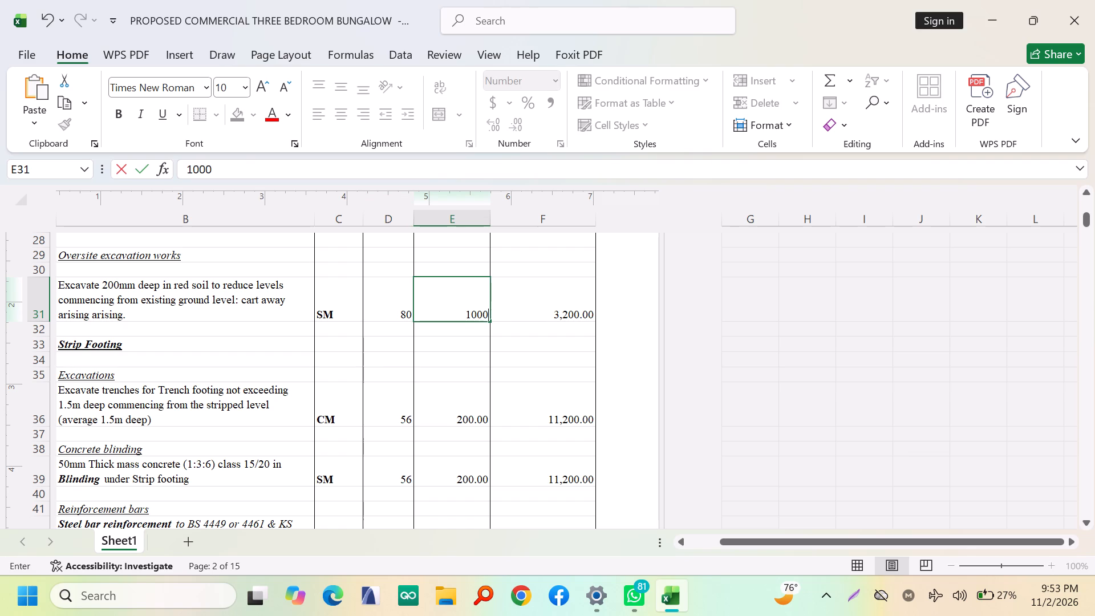
key("BackSpace")
left_click(545, 312)
Set the rates of the T8 and T12 strip footing reinforcement bars to 140 each.
scroll(478, 317, "down", 1)
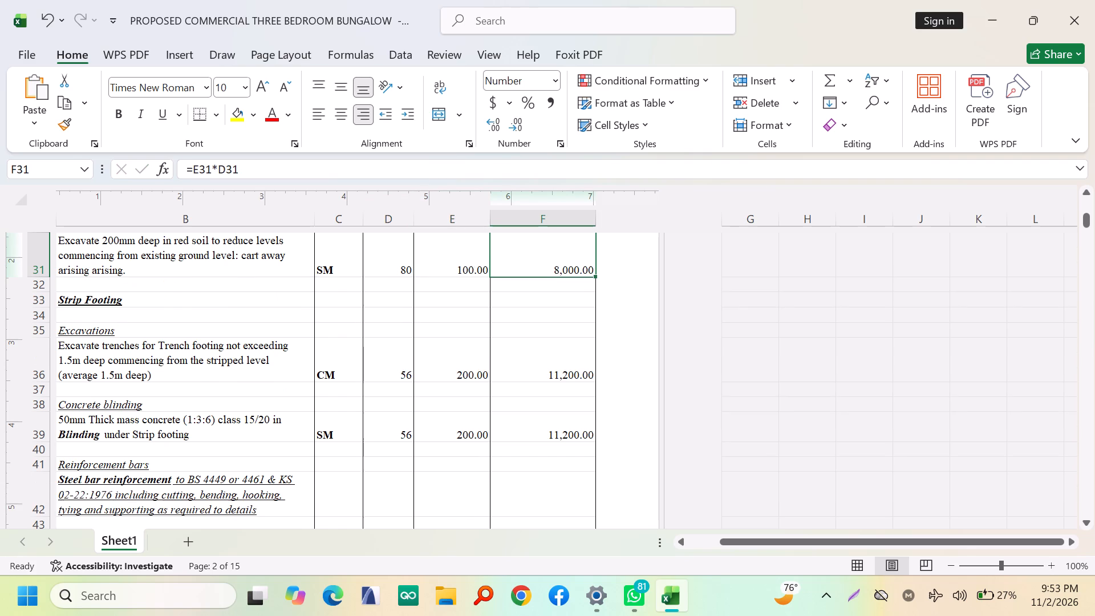
scroll(478, 317, "down", 2)
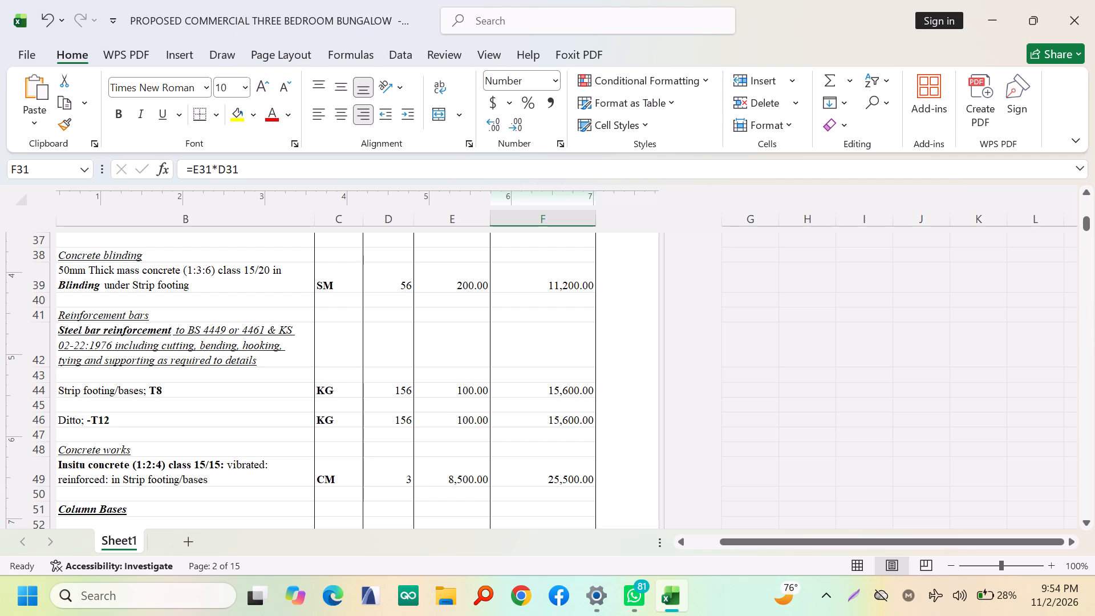
left_click(460, 392)
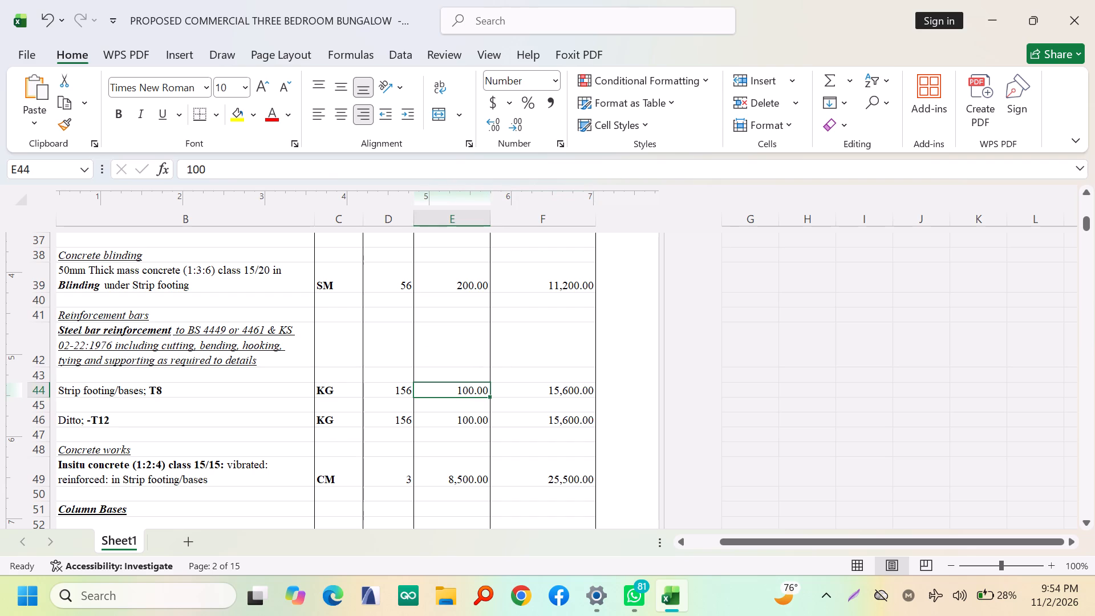
type("140")
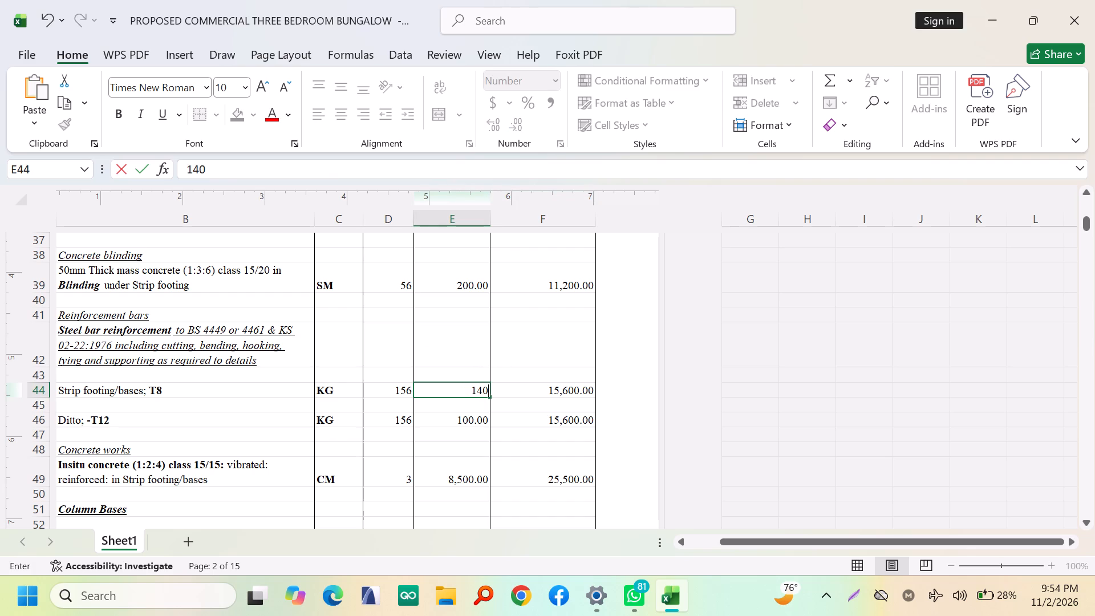
left_click(483, 422)
type("140")
left_click(545, 433)
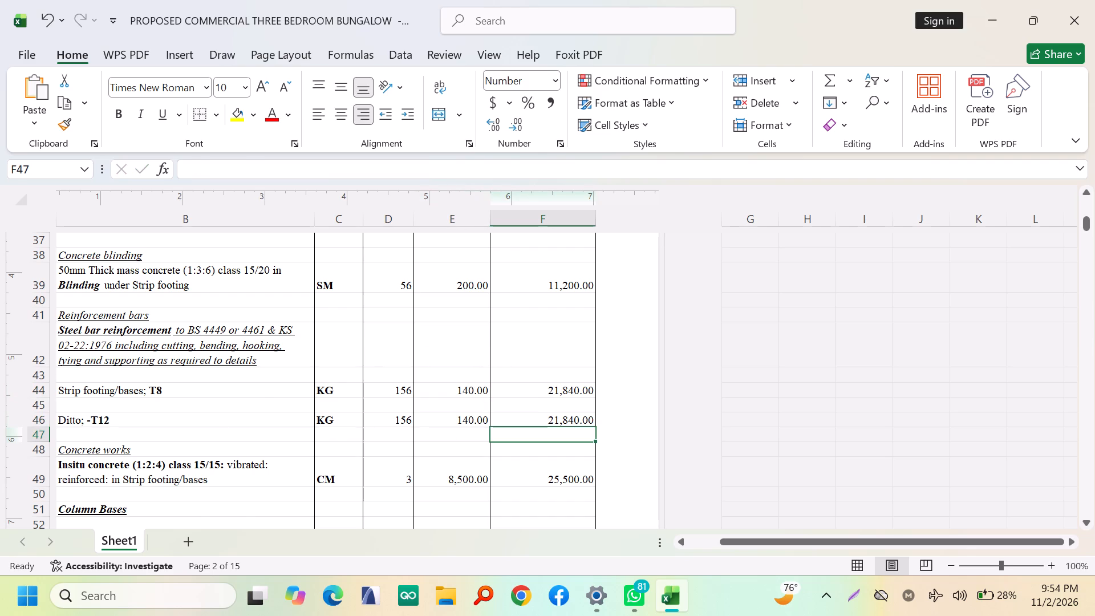
Set the rate of the T12 column bases reinforcement to 140.
scroll(497, 435, "down", 6)
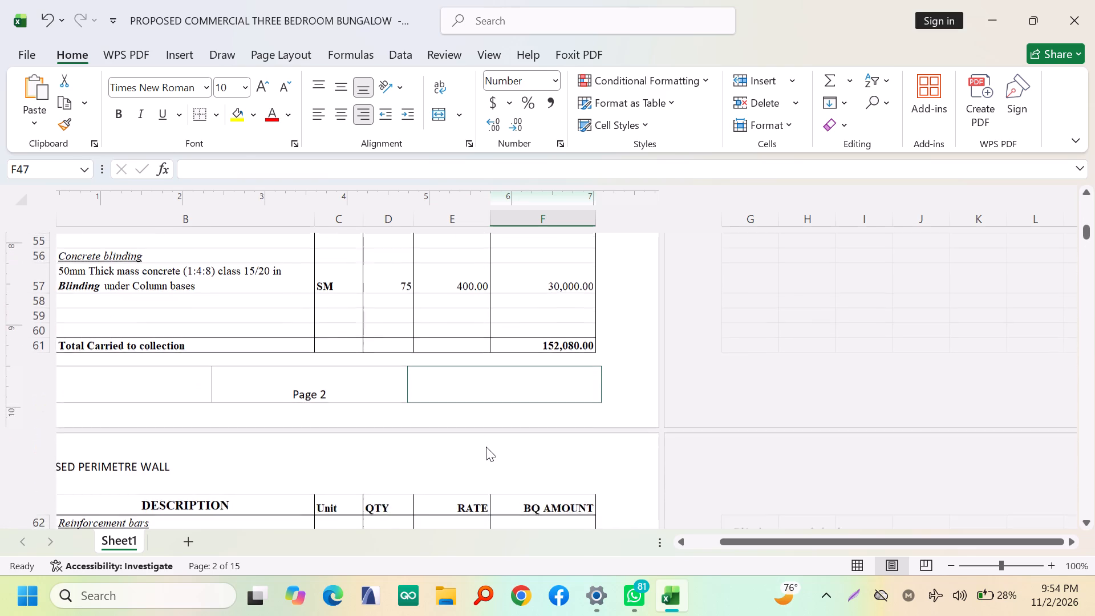
scroll(486, 447, "down", 3)
scroll(471, 436, "up", 1)
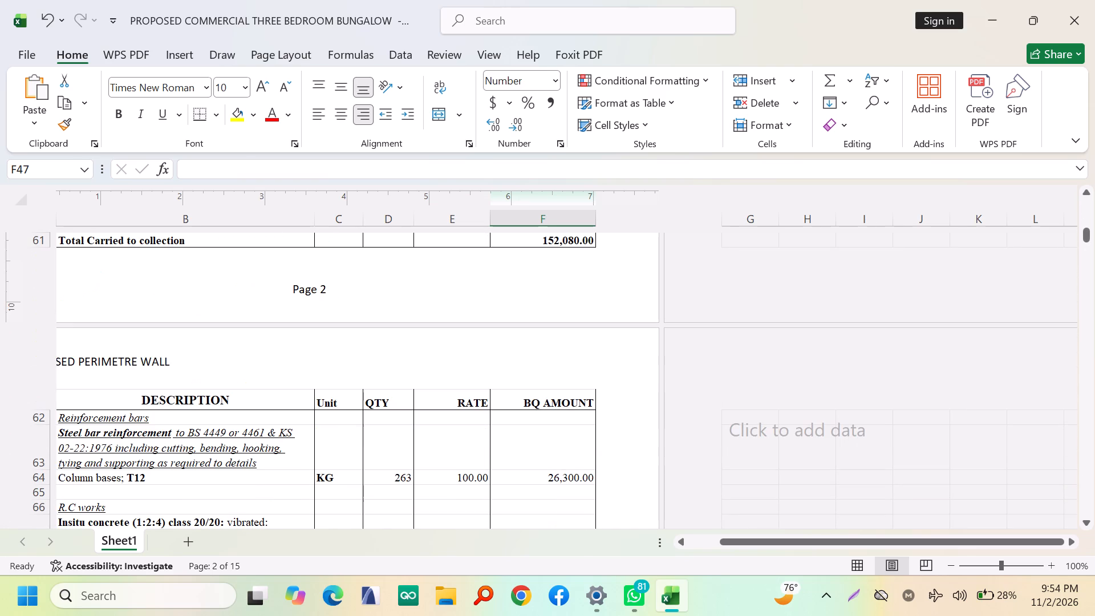
left_click(454, 479)
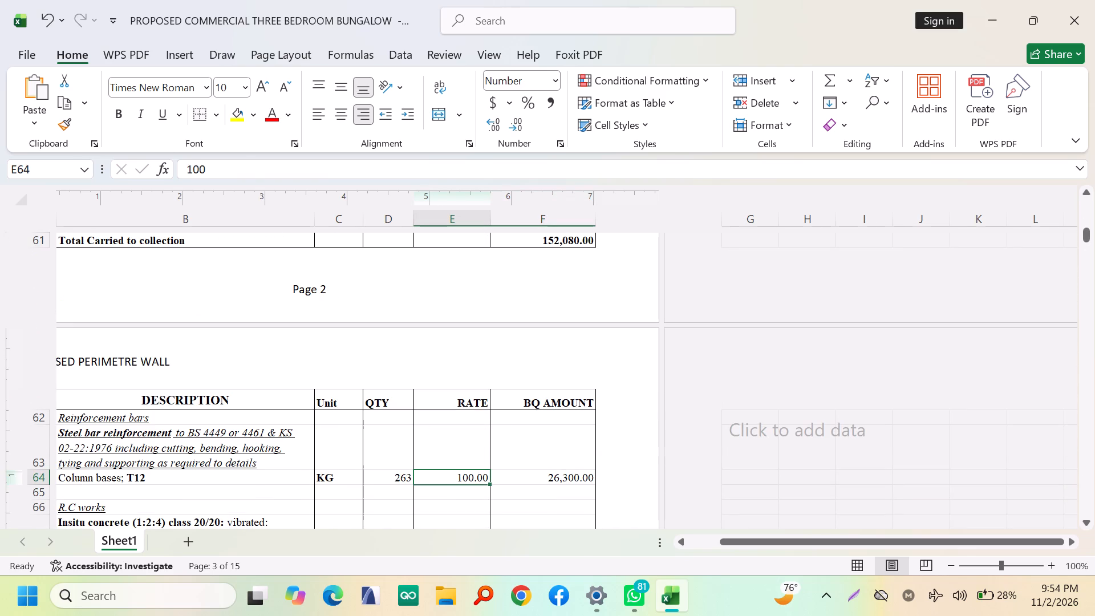
type("14")
key("0")
left_click(540, 475)
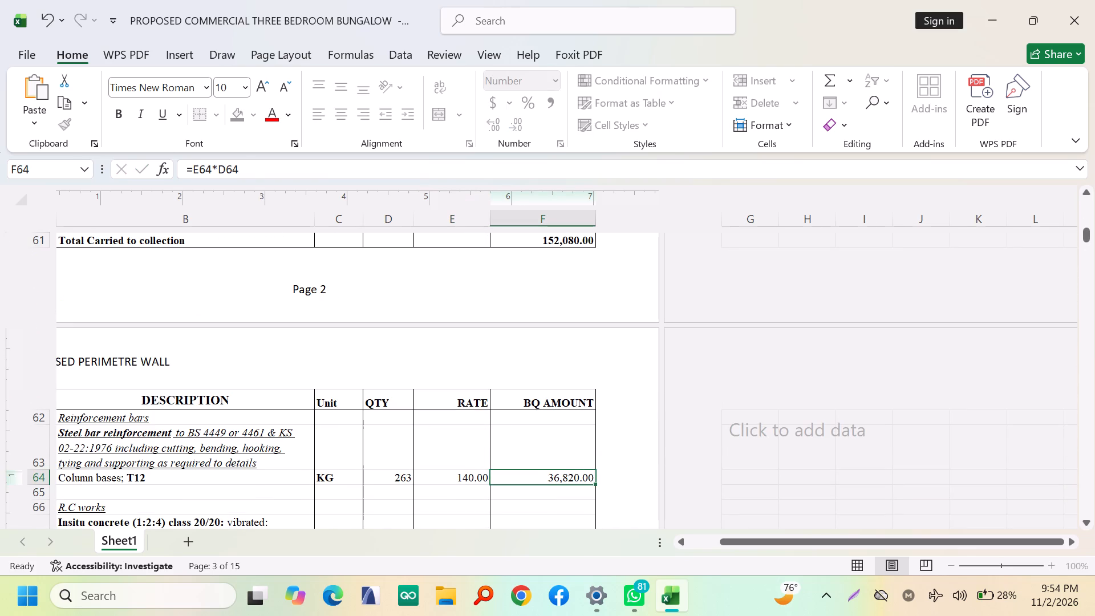
Set the rates of the T8 and T12 column reinforcement bars to 140 each.
scroll(509, 414, "down", 2)
left_click(447, 398)
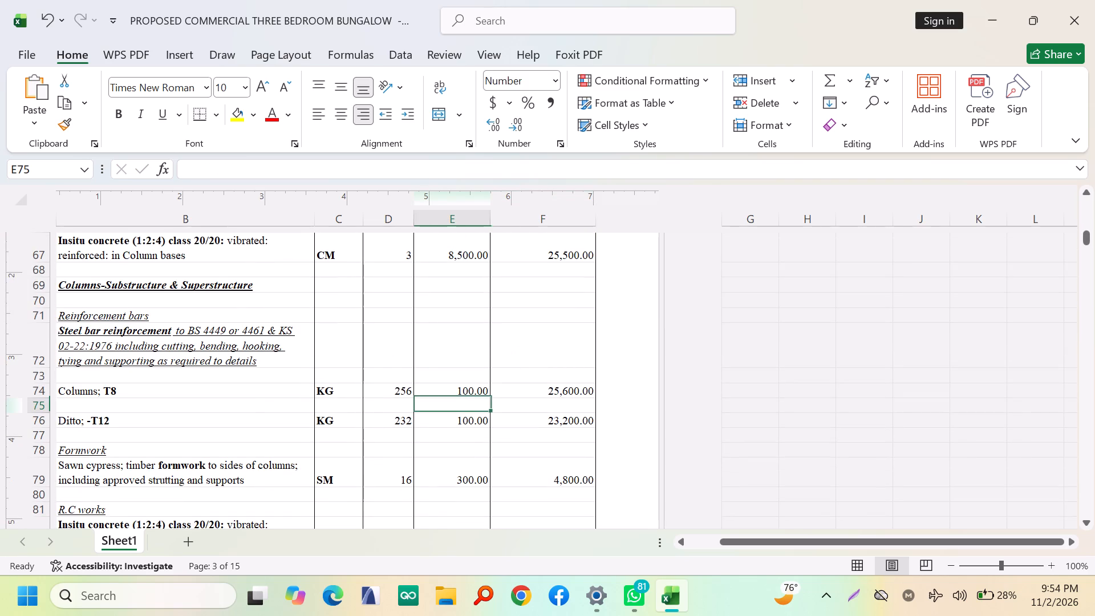
left_click(454, 395)
left_click(463, 393)
type("14")
key("0")
left_click(479, 426)
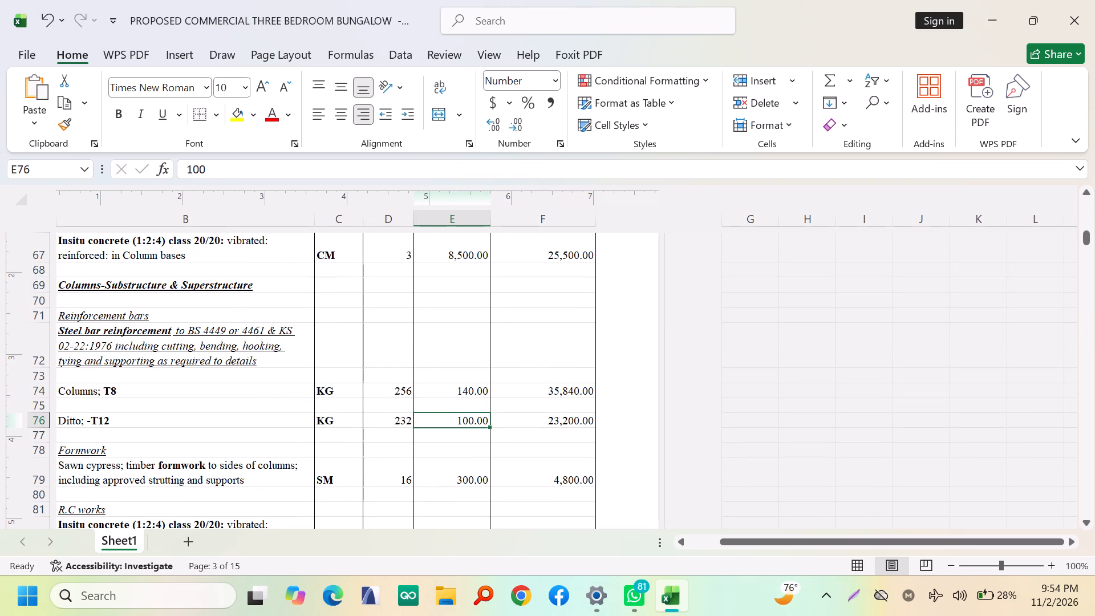
key("1")
key("4")
key("0")
left_click(530, 427)
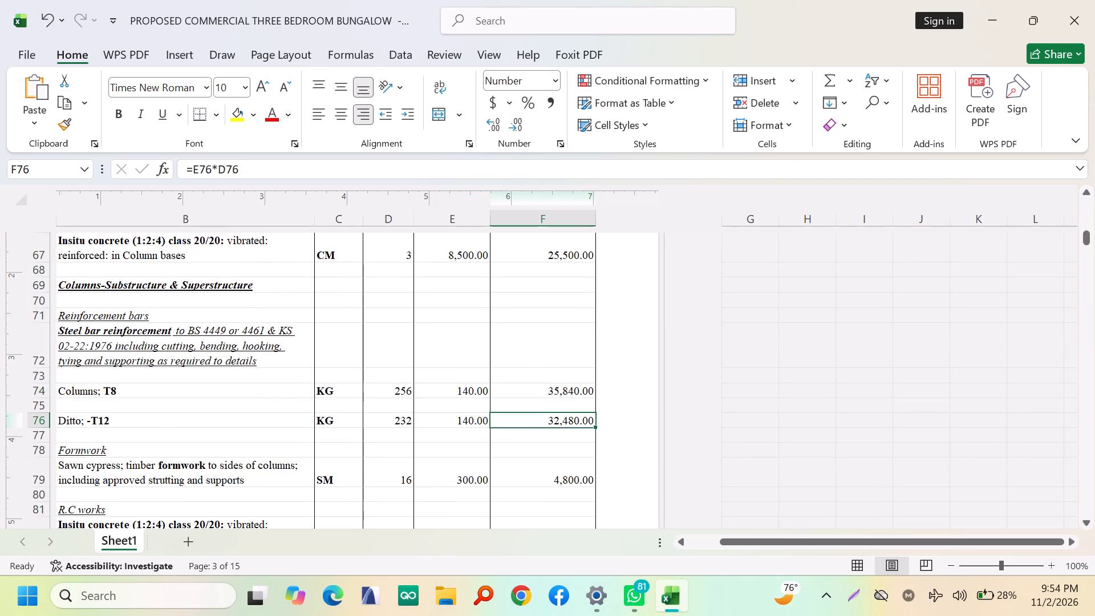
Check the remaining items, the collection amounts and the perimeter wall total carried to the grand summary.
scroll(503, 424, "down", 4)
scroll(457, 424, "down", 3)
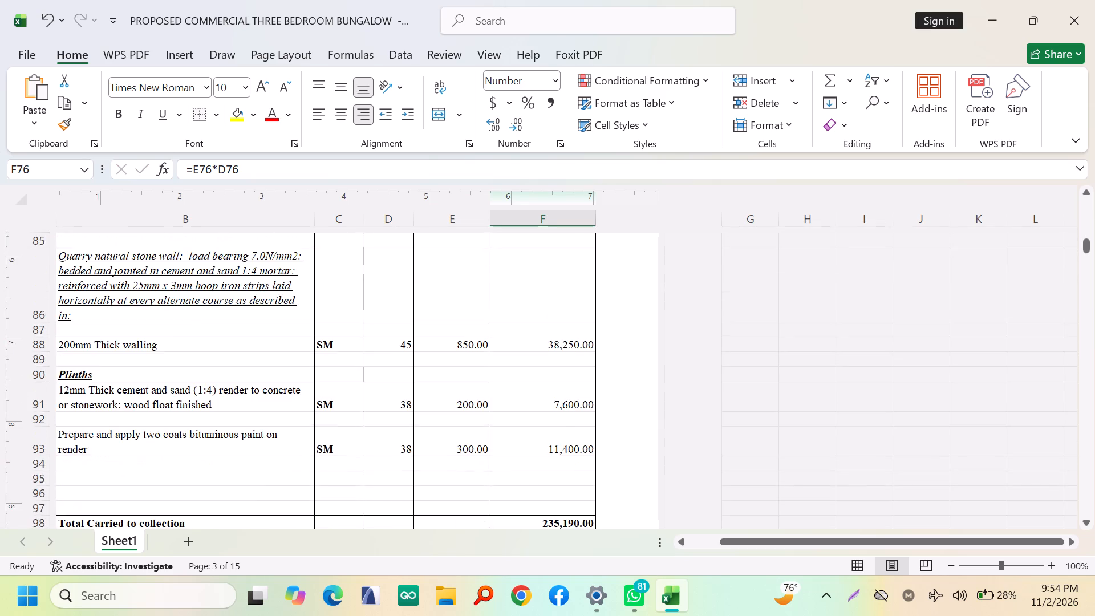
scroll(457, 424, "down", 8)
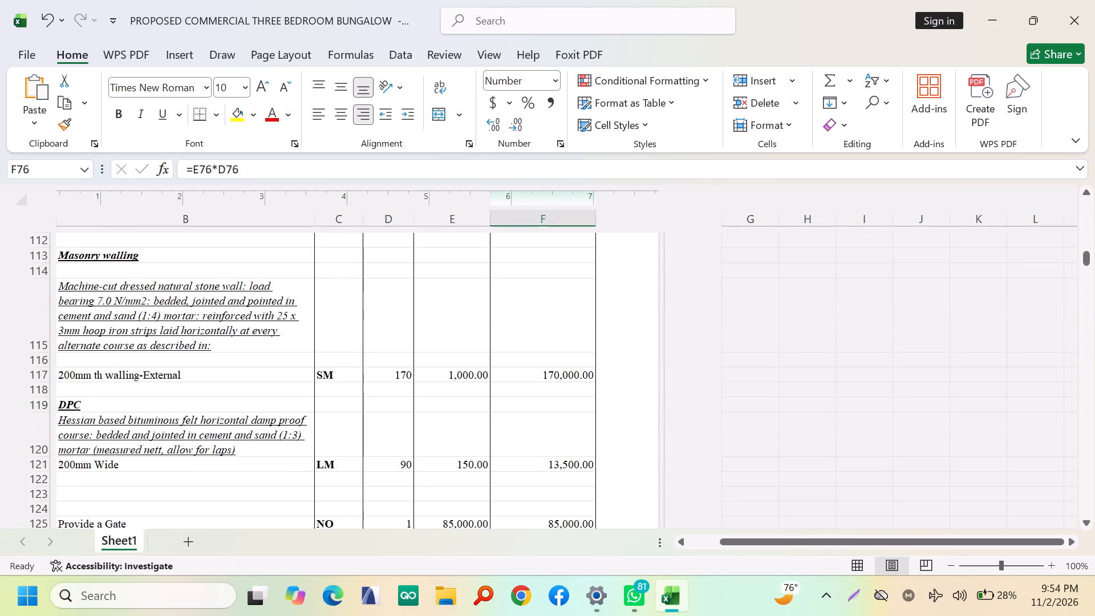
scroll(457, 424, "down", 2)
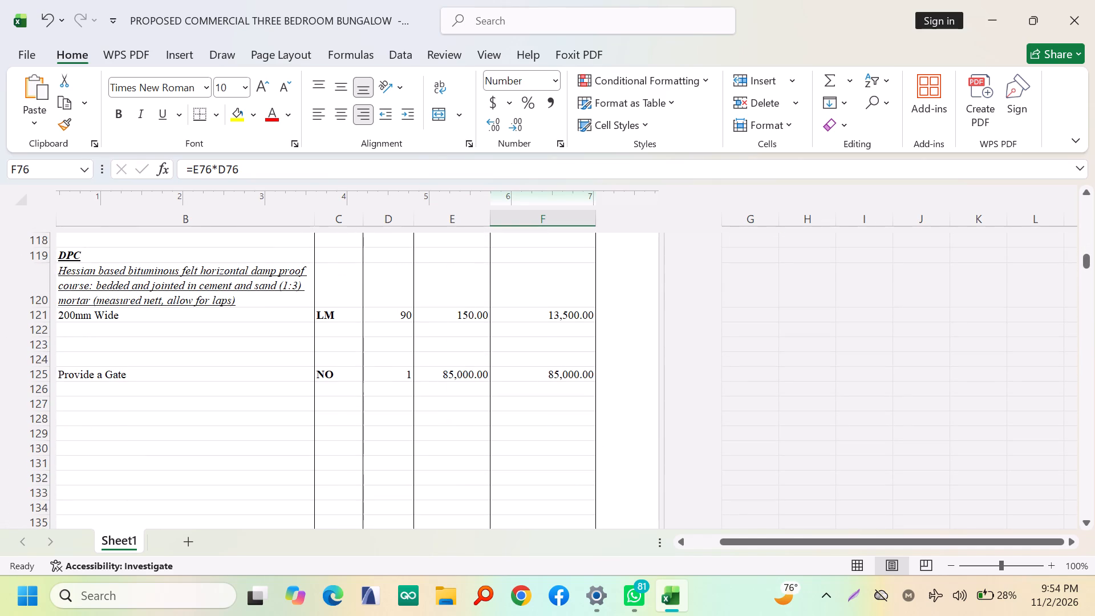
scroll(457, 424, "down", 9)
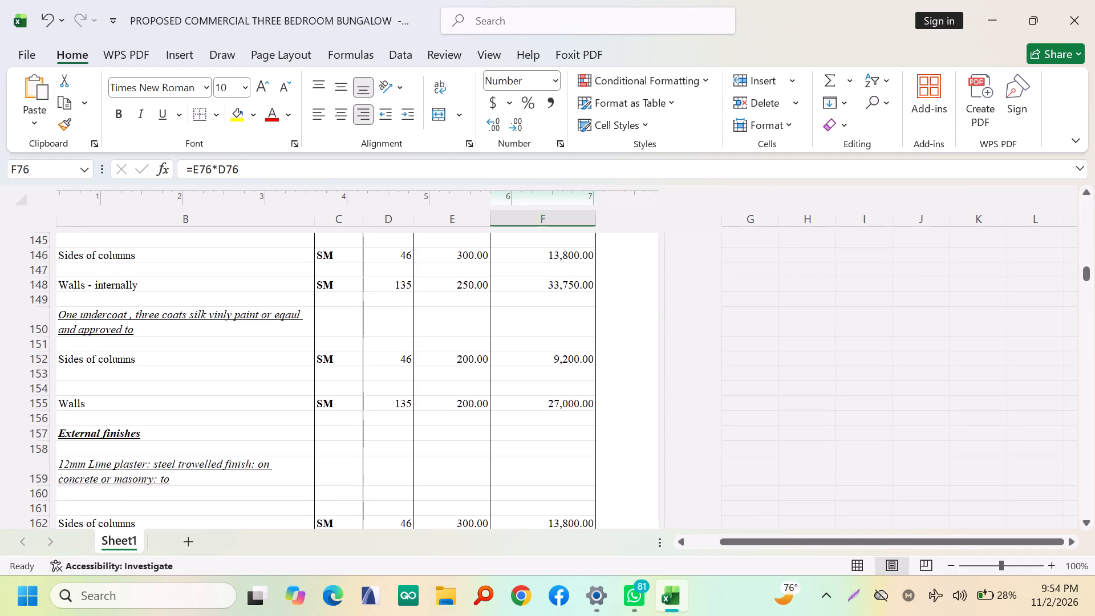
scroll(457, 424, "down", 2)
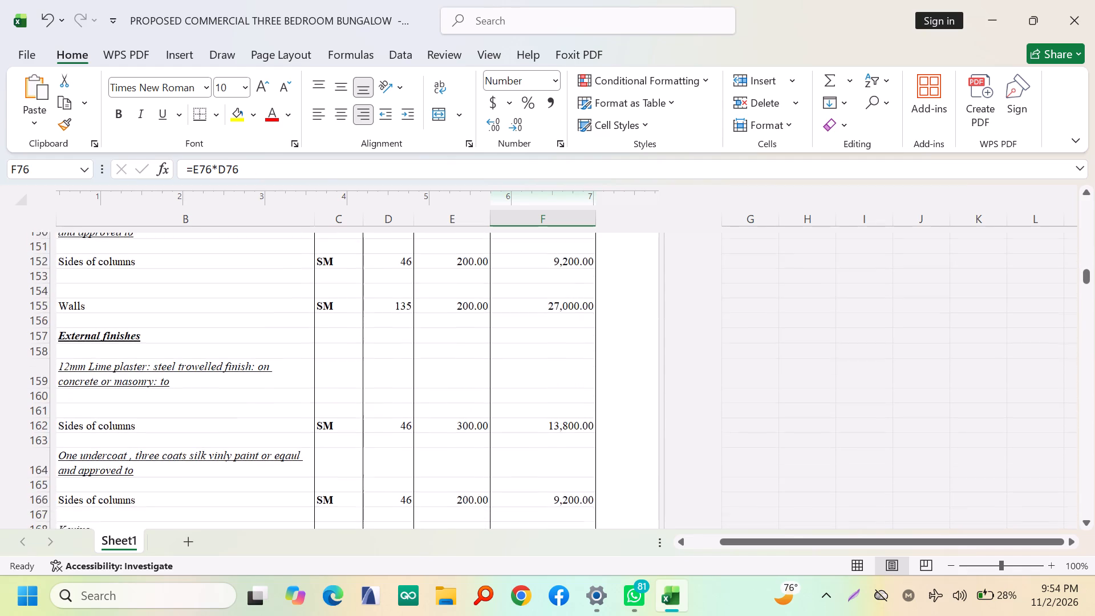
scroll(457, 424, "down", 10)
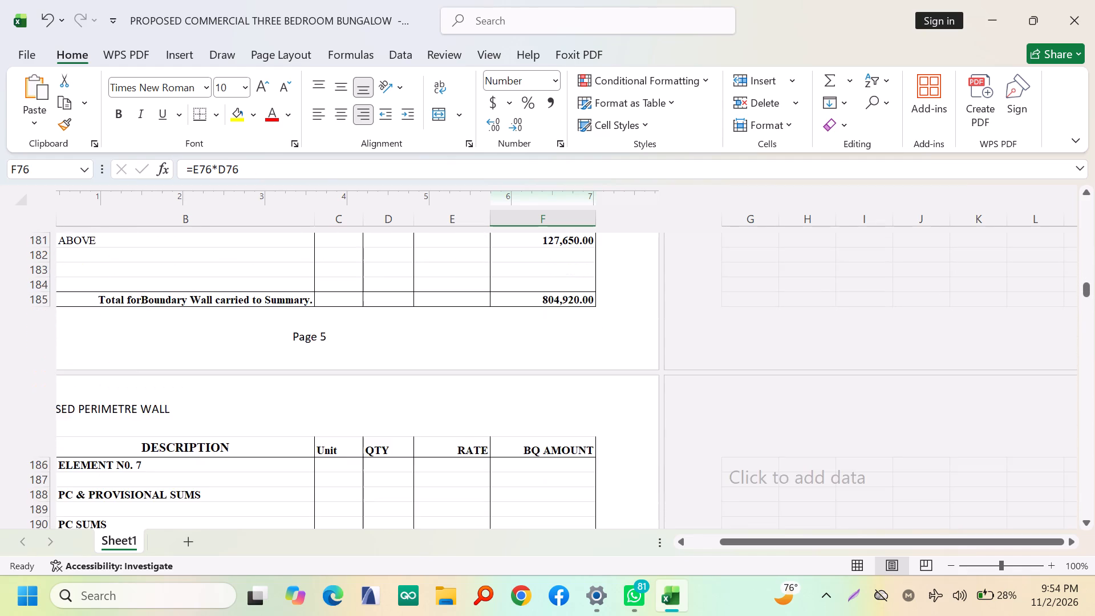
scroll(457, 424, "down", 12)
scroll(457, 424, "up", 2)
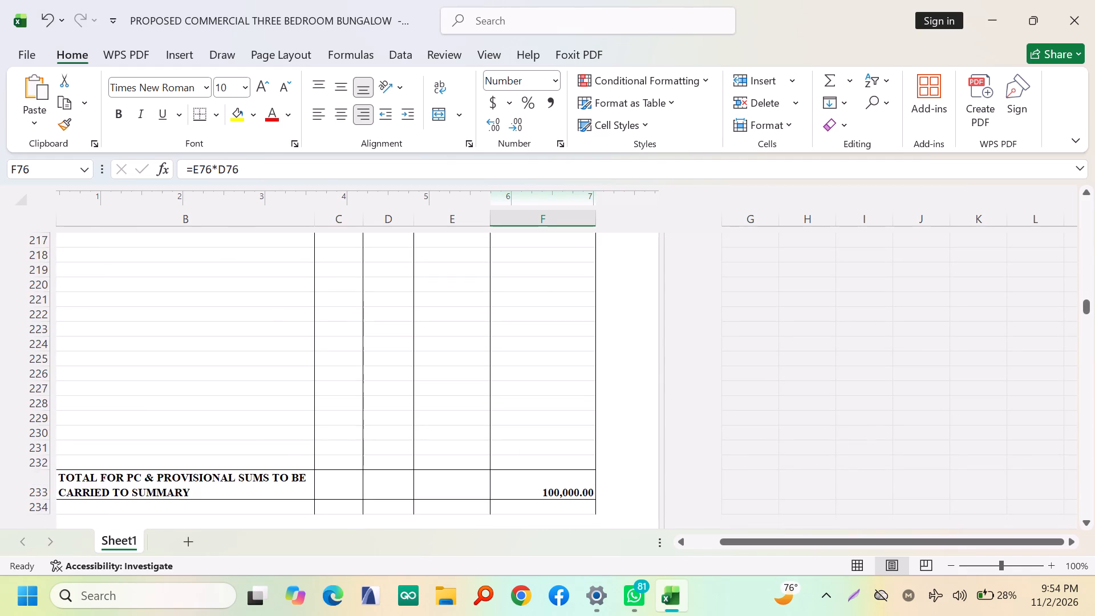
scroll(457, 424, "up", 2)
scroll(457, 424, "down", 11)
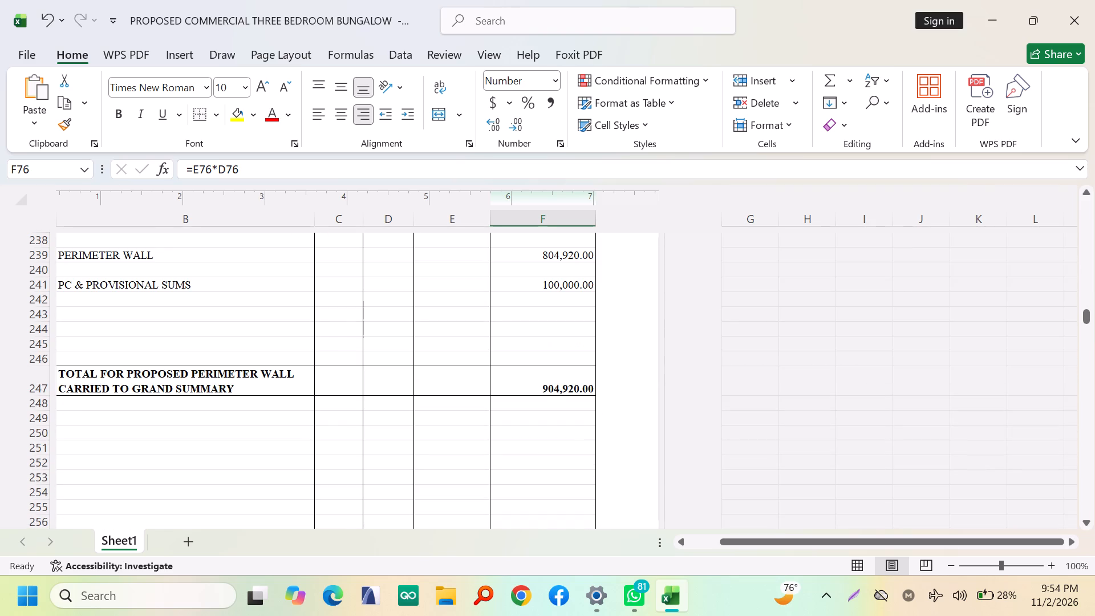
Review the quantities and rates from the collection back through the finishes, masonry walling, plinths and foundation walling.
scroll(486, 412, "up", 11)
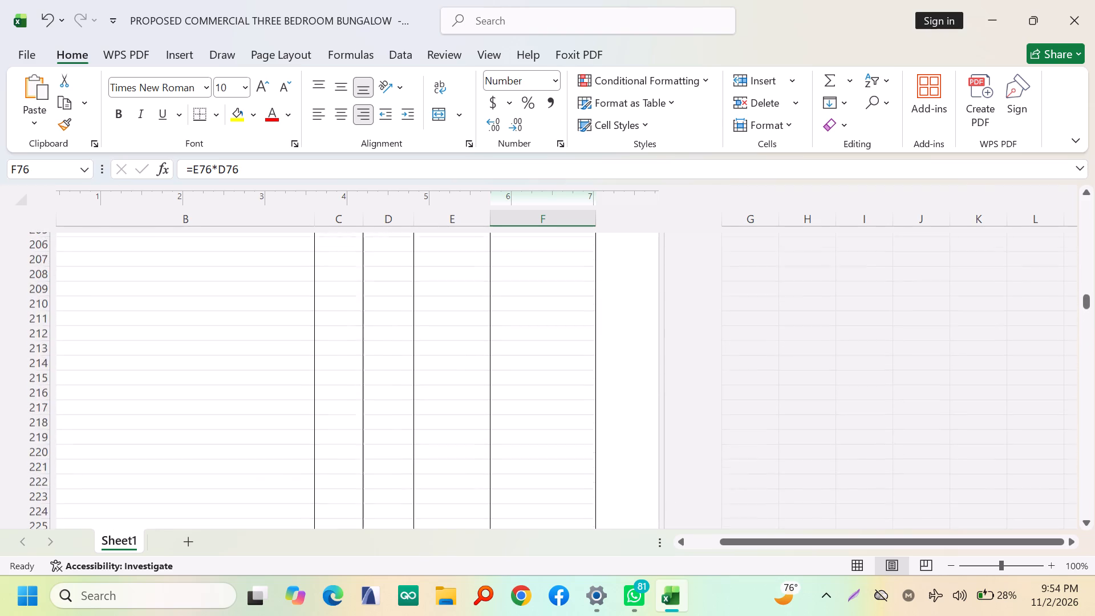
scroll(486, 412, "up", 9)
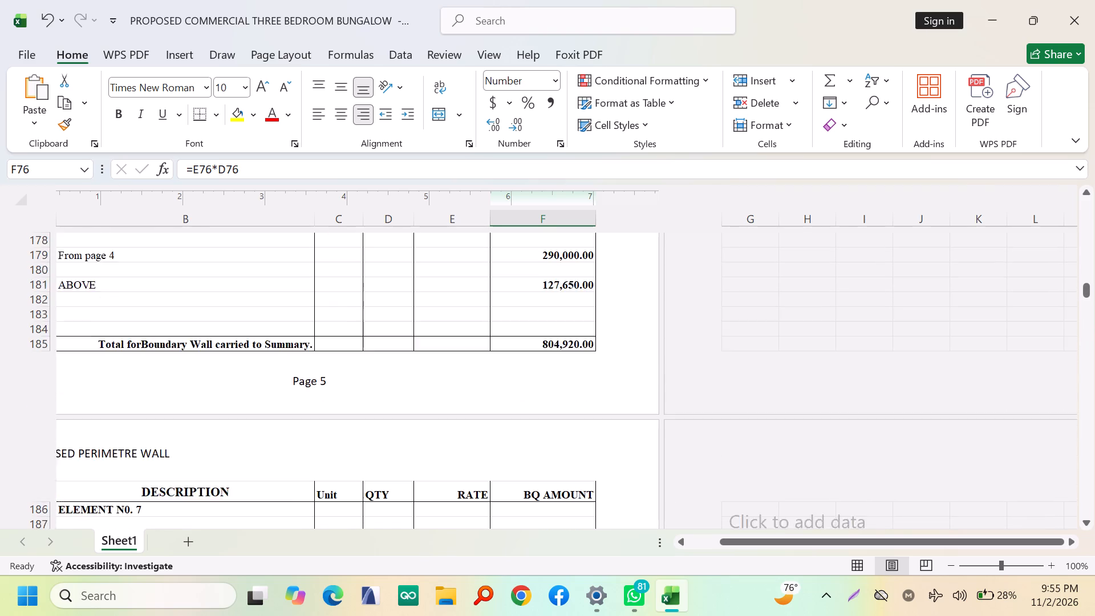
scroll(486, 412, "up", 5)
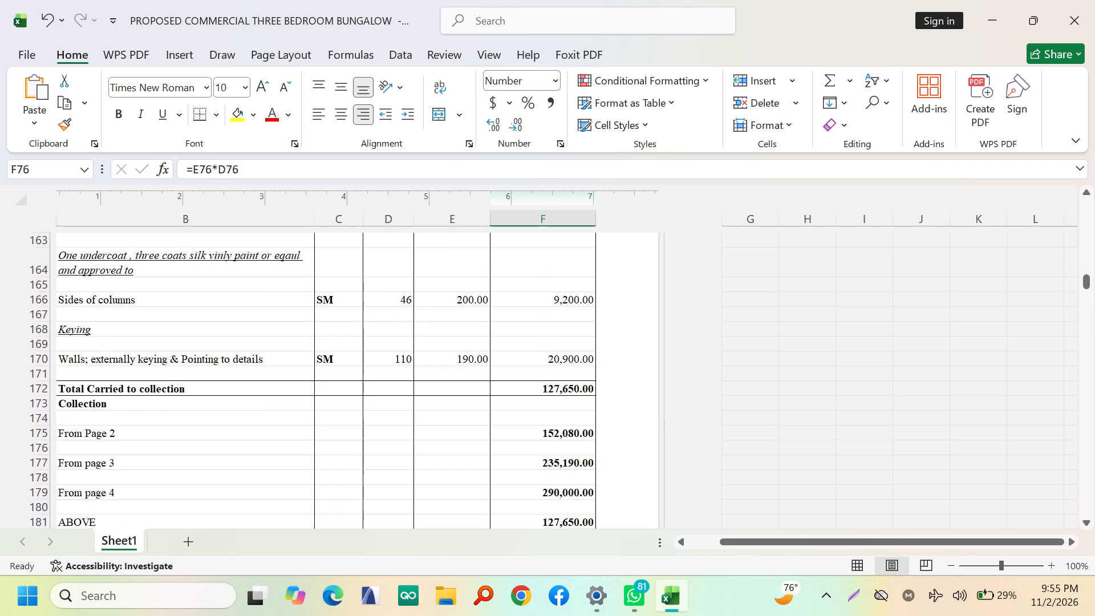
scroll(486, 412, "up", 3)
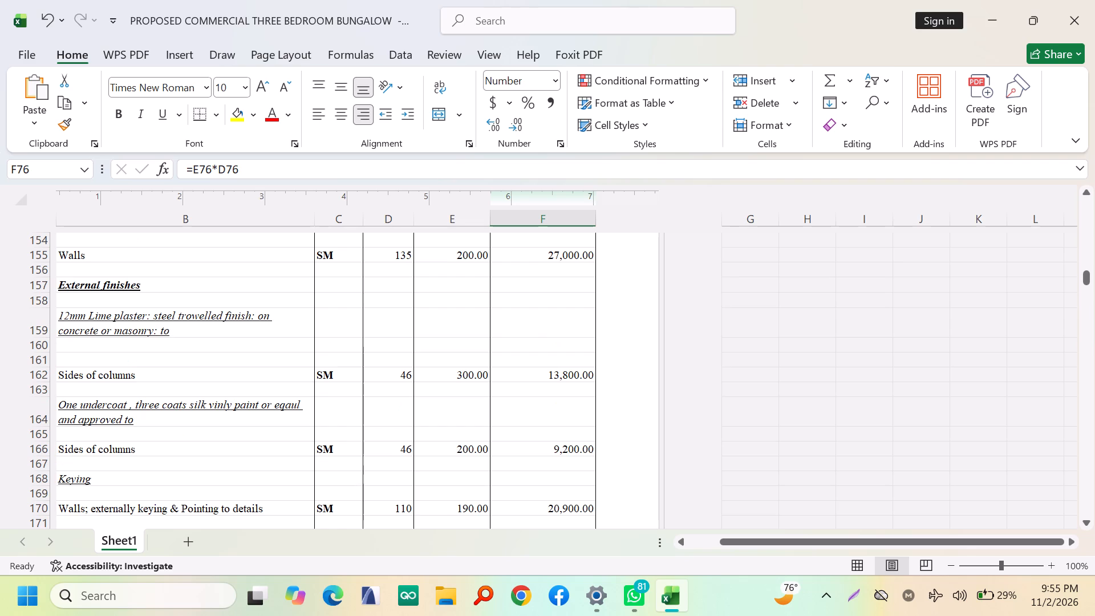
scroll(487, 412, "up", 3)
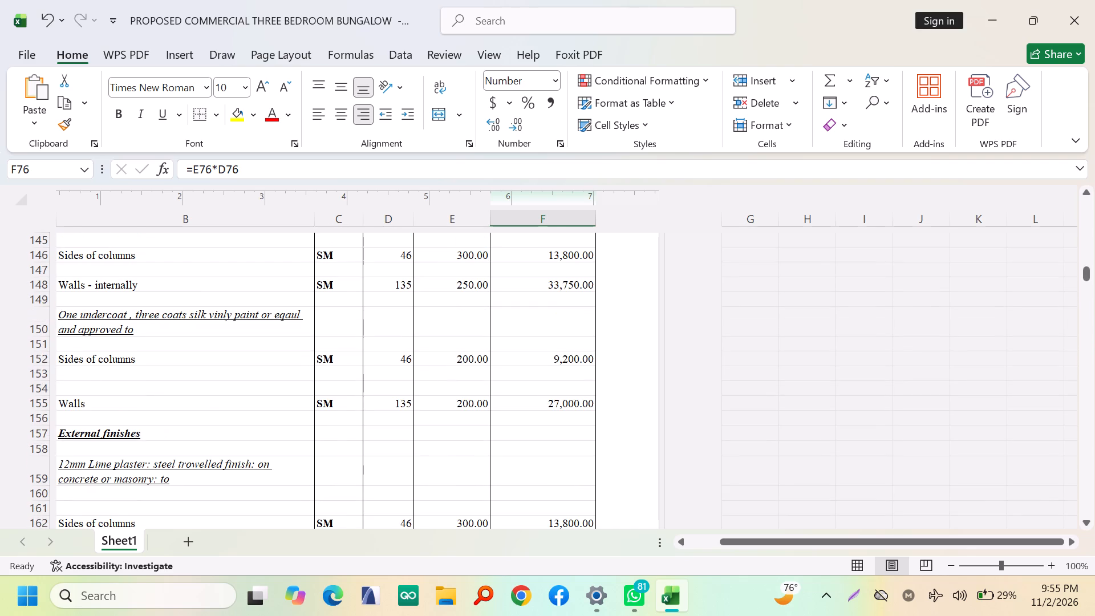
scroll(487, 412, "up", 2)
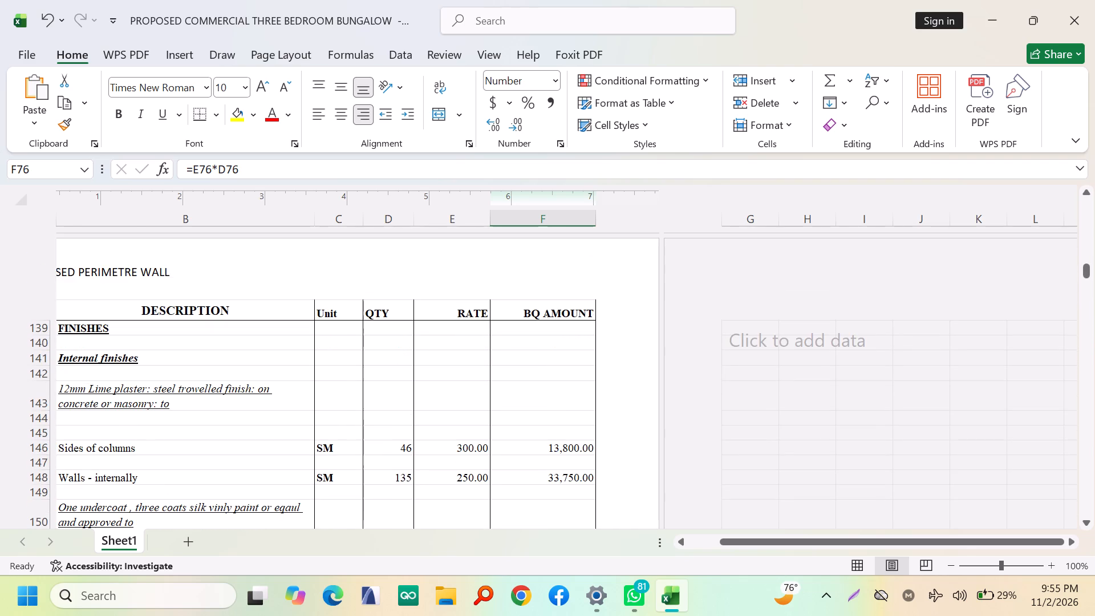
scroll(487, 415, "up", 7)
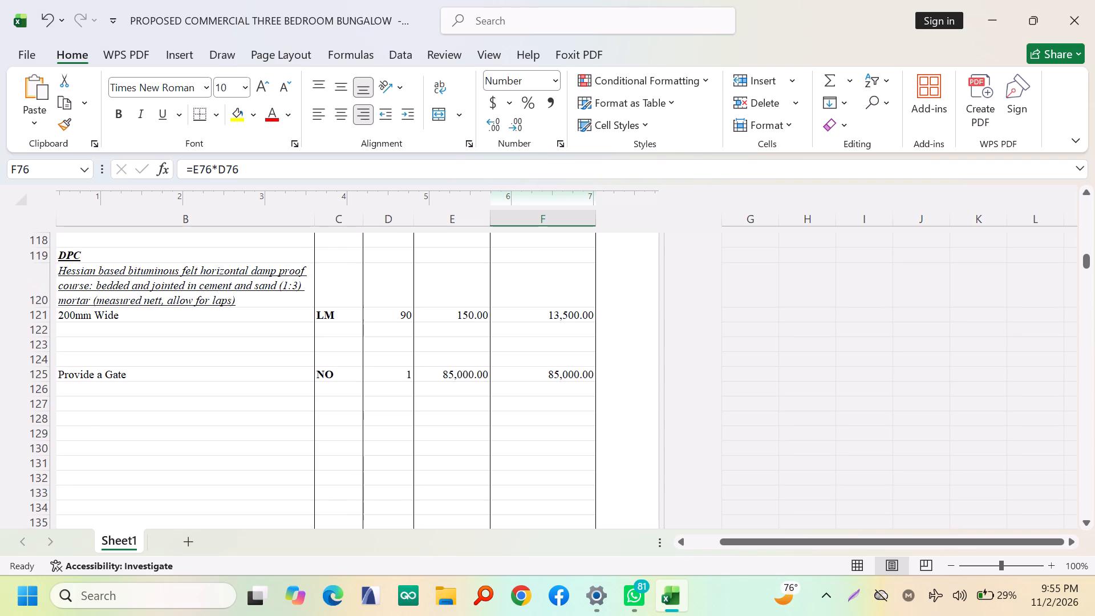
scroll(479, 385, "up", 4)
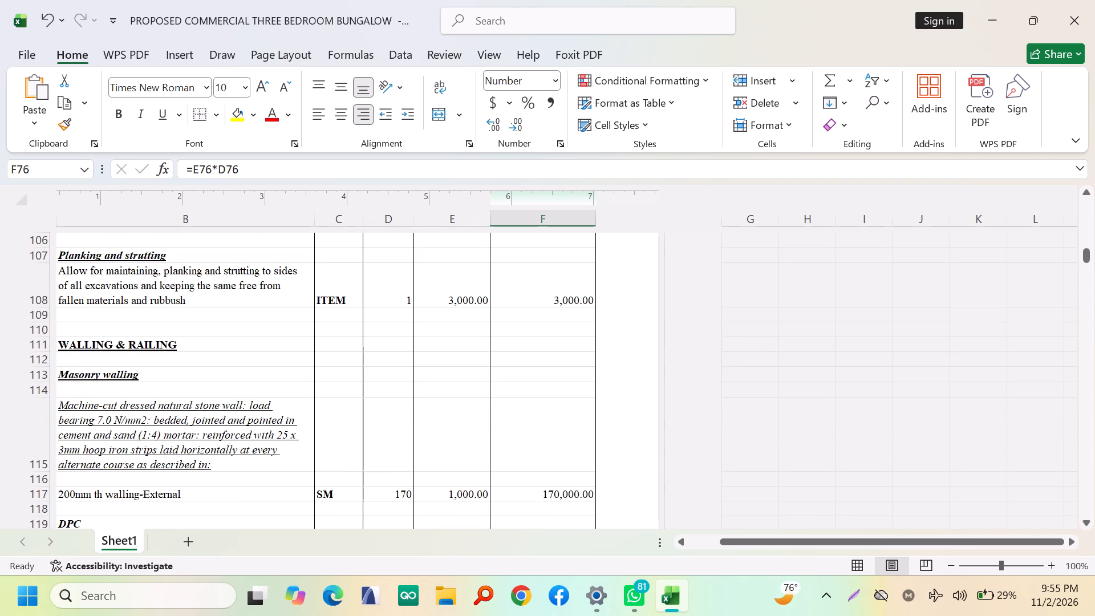
scroll(473, 385, "up", 4)
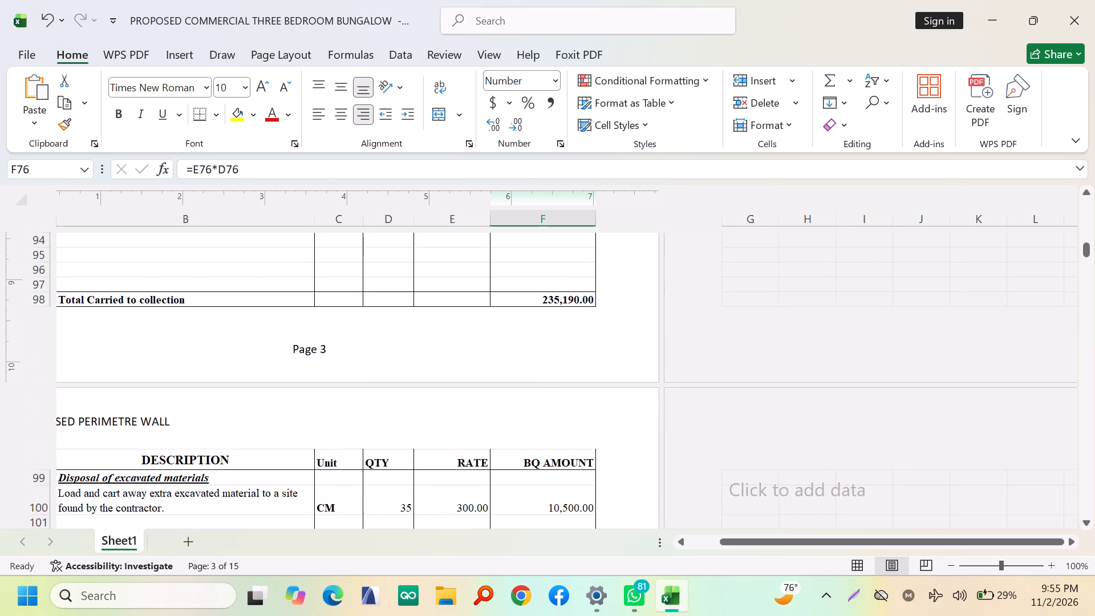
scroll(473, 385, "up", 3)
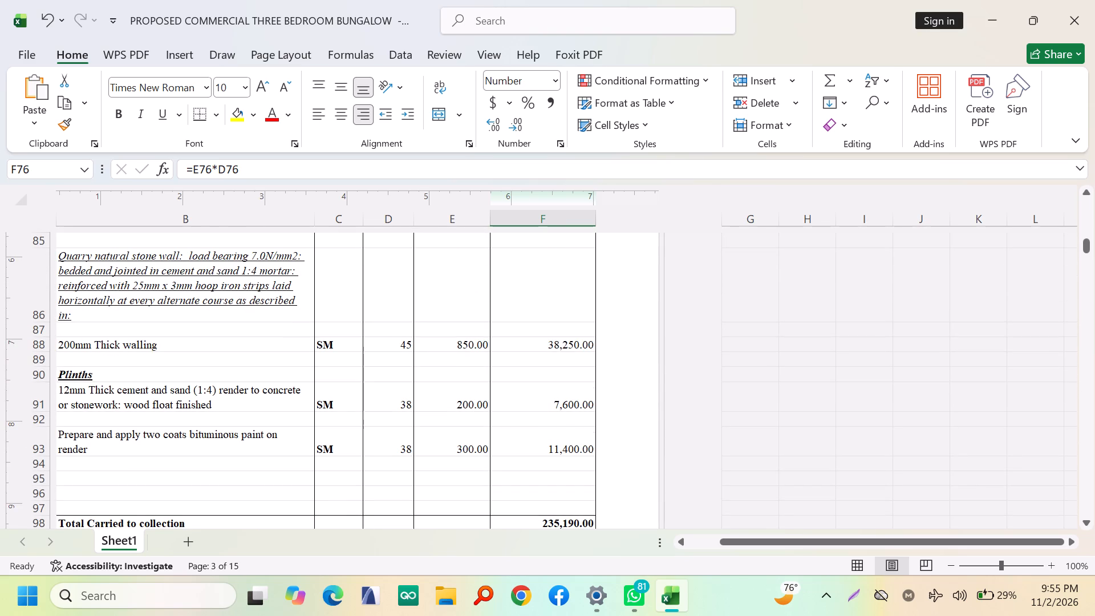
scroll(487, 398, "up", 2)
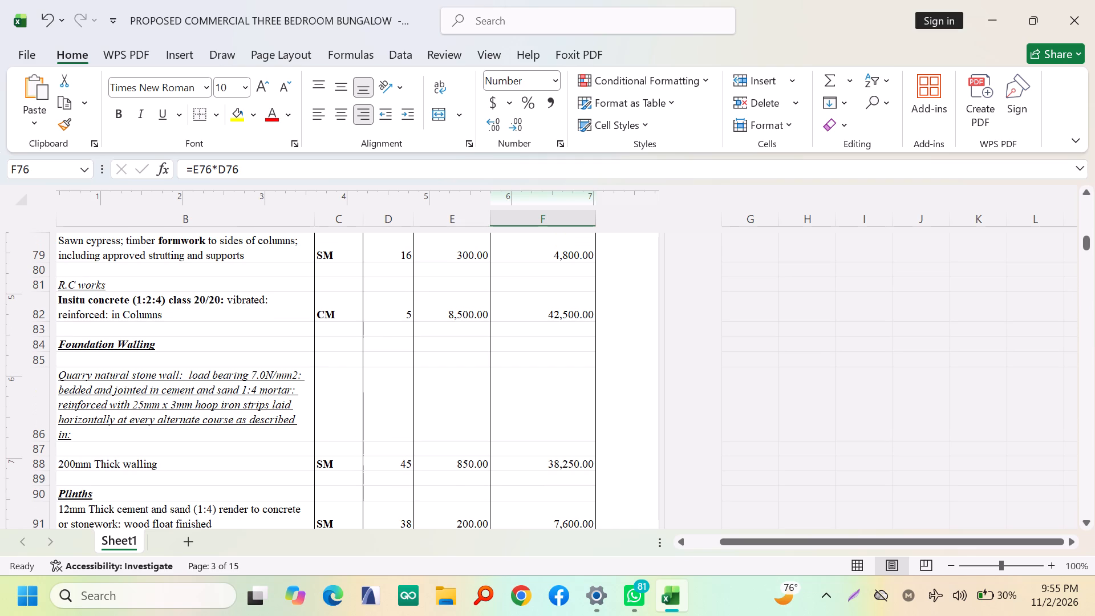
Review the item quantities and rates from the columns back through the column bases, strip footing and excavations to the cover page.
scroll(487, 393, "up", 2)
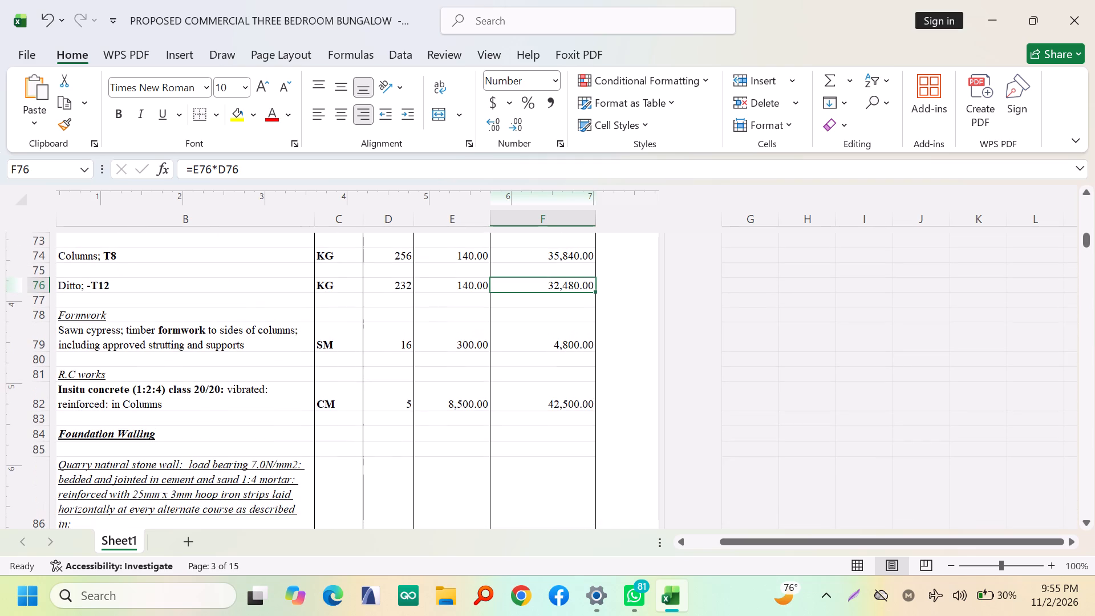
scroll(487, 393, "up", 1)
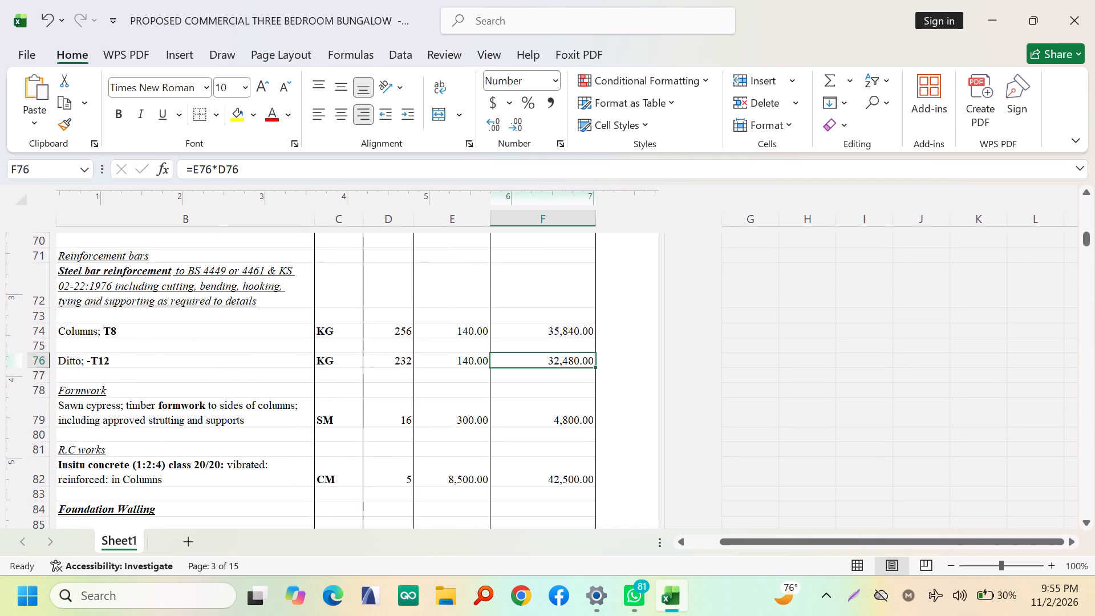
scroll(487, 393, "up", 3)
scroll(504, 390, "down", 1)
scroll(504, 390, "up", 7)
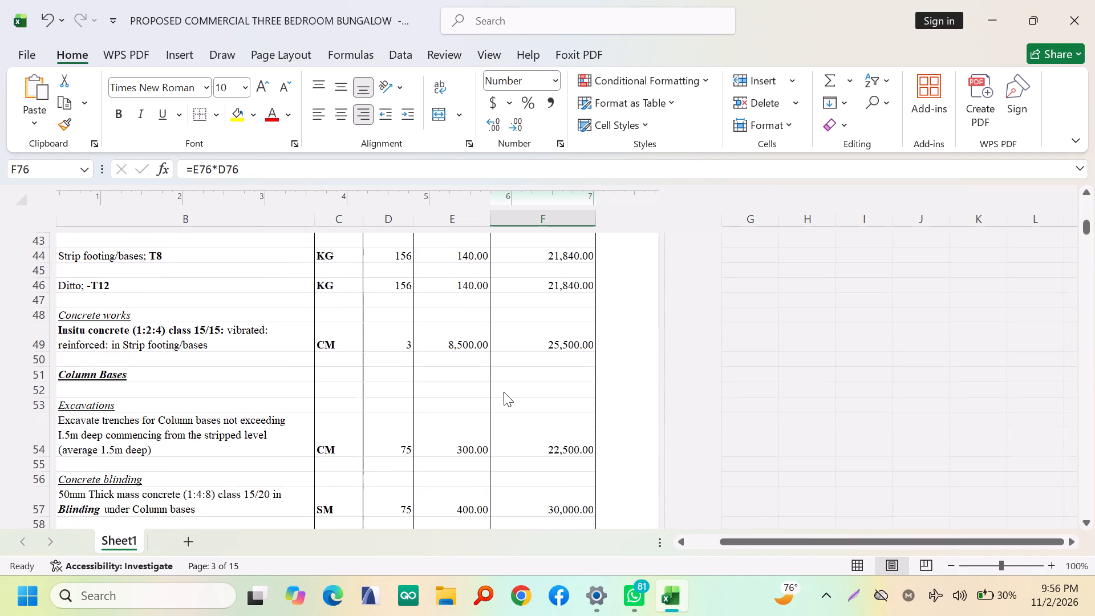
scroll(504, 392, "up", 1)
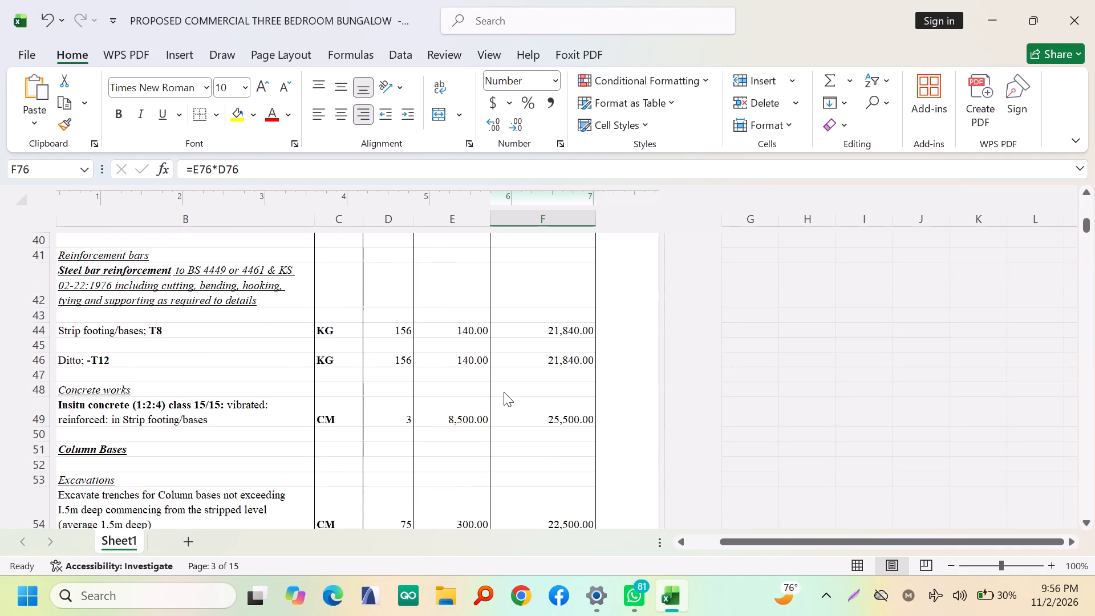
scroll(504, 392, "up", 2)
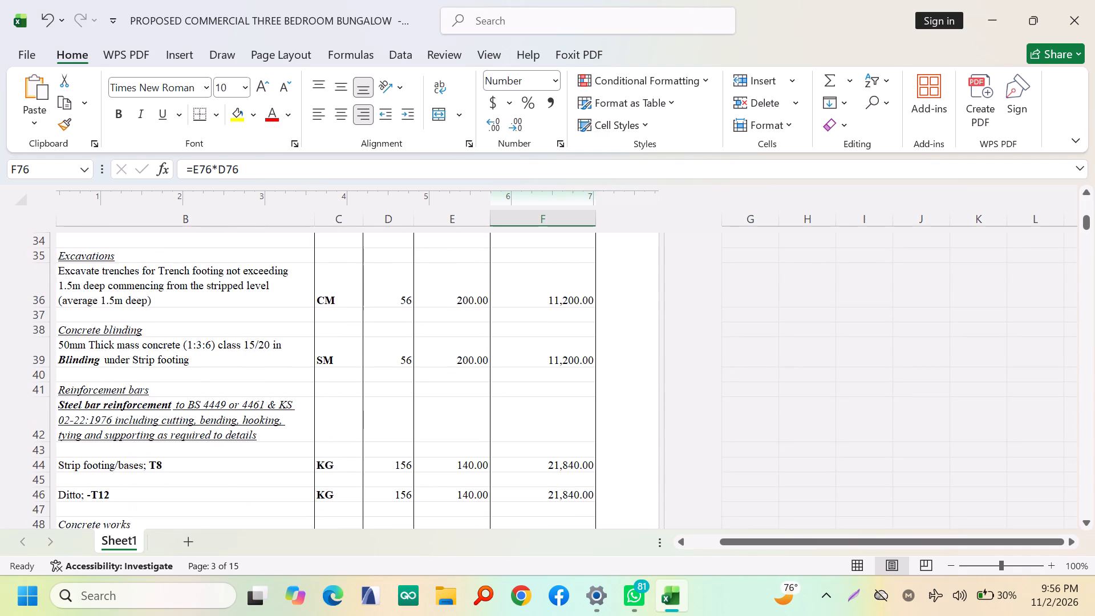
scroll(504, 387, "up", 3)
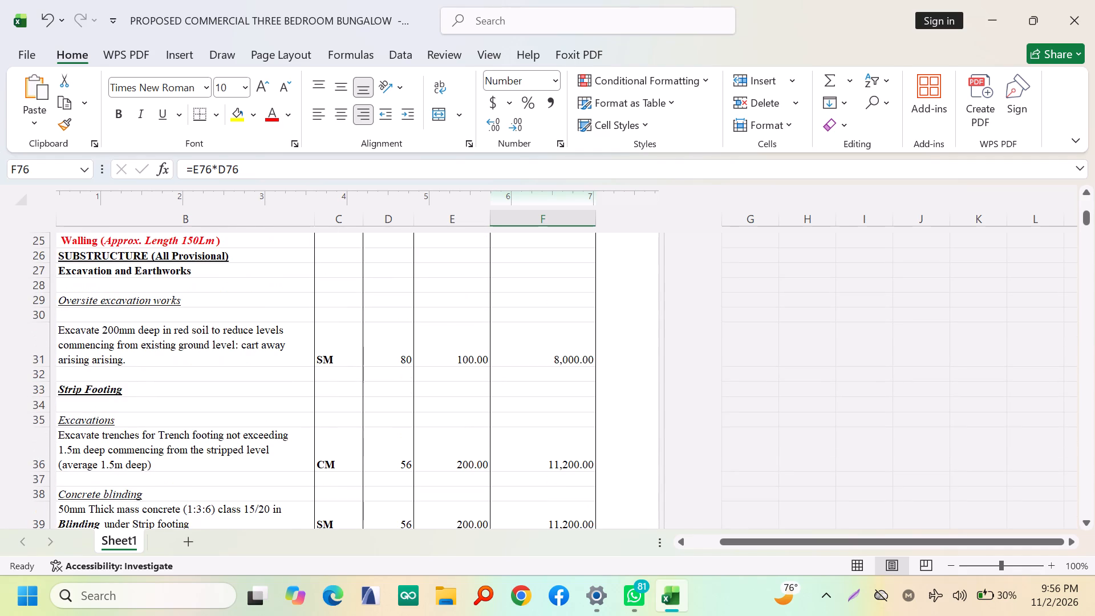
scroll(505, 388, "up", 7)
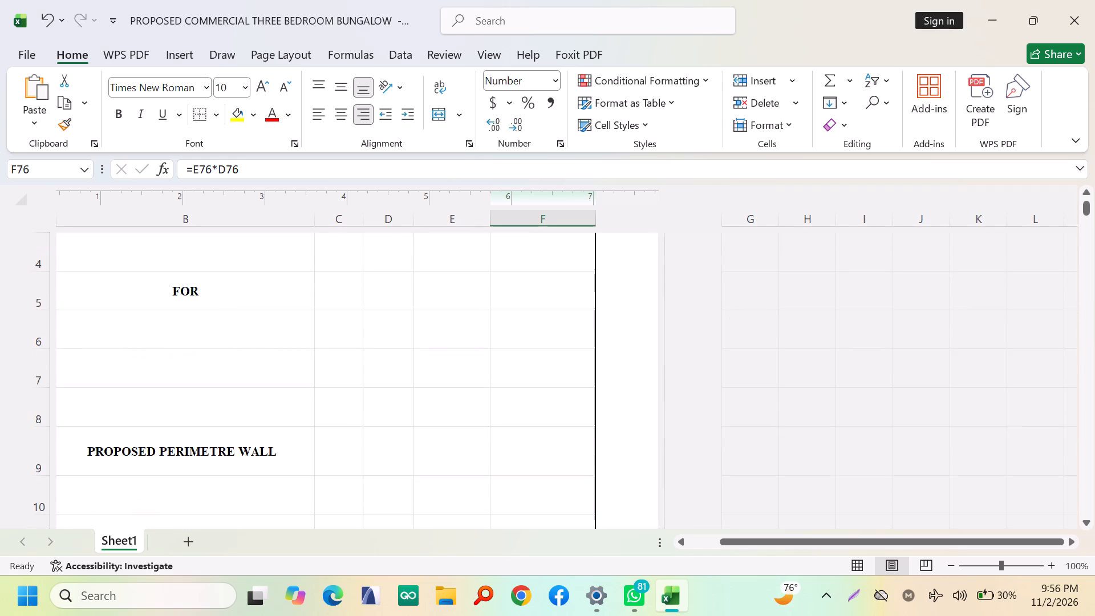
scroll(505, 388, "up", 6)
Save the workbook to the Desktop under the new name PROPOSED PERIMETER WALL.
left_click(34, 52)
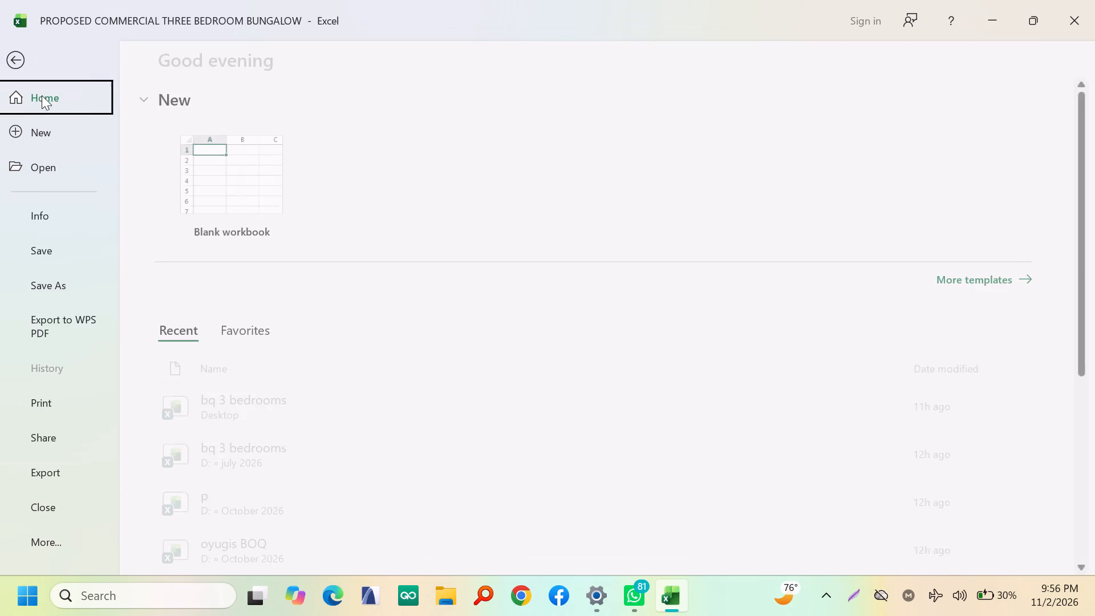
left_click(98, 290)
left_click(481, 246)
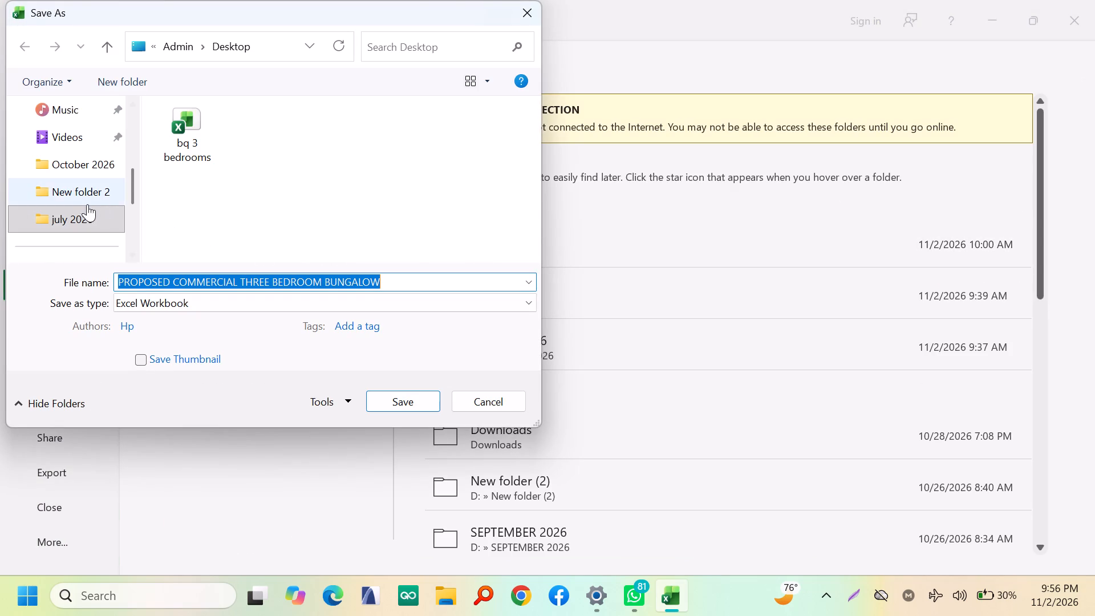
scroll(83, 206, "up", 4)
left_click(78, 222)
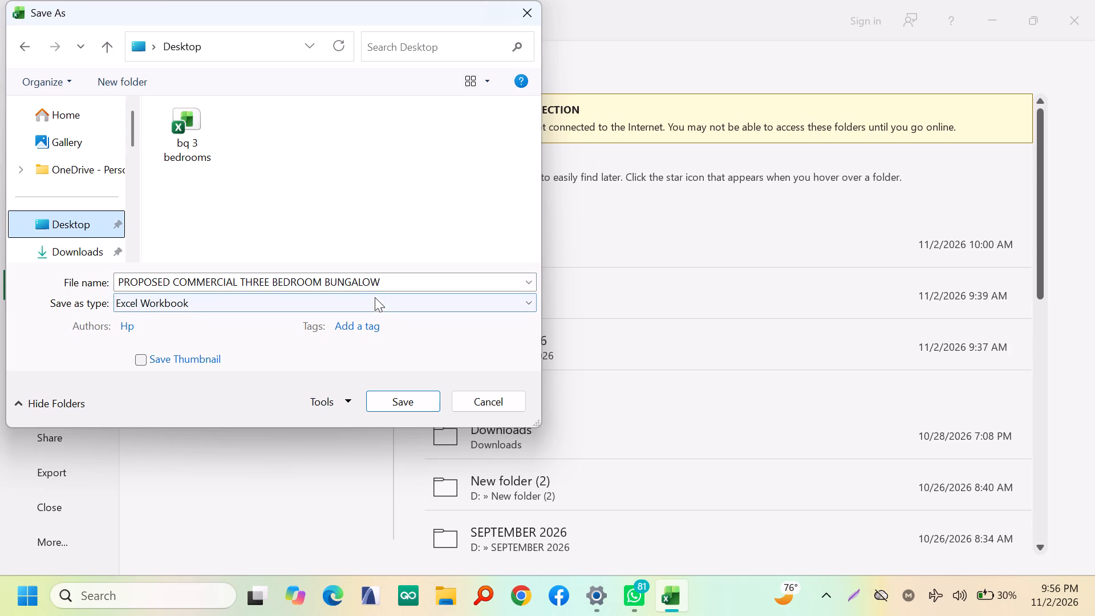
left_click(375, 276)
left_click(386, 277)
key("BackSpace")
key("BackSpace")
key("BackSpace")
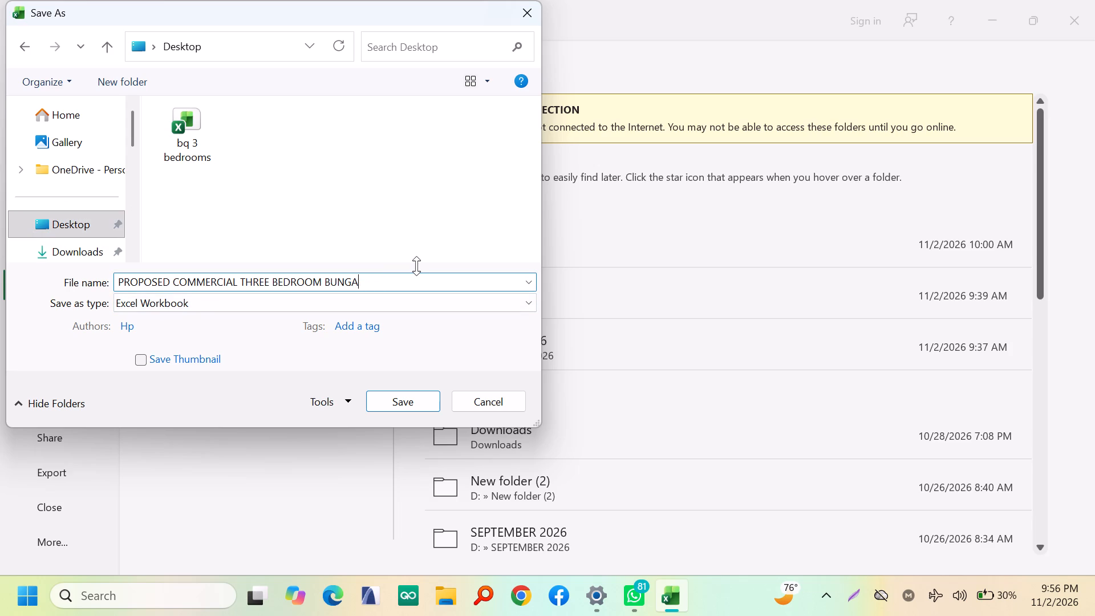
key("BackSpace")
key("BackSpace")
key("BackSpace")
key("BackSpace")
key("BackSpace")
key("BackSpace")
key("BackSpace")
key("BackSpace")
key("BackSpace")
key("BackSpace")
key("BackSpace")
key("BackSpace")
key("BackSpace")
key("BackSpace")
key("BackSpace")
key("BackSpace")
key("BackSpace")
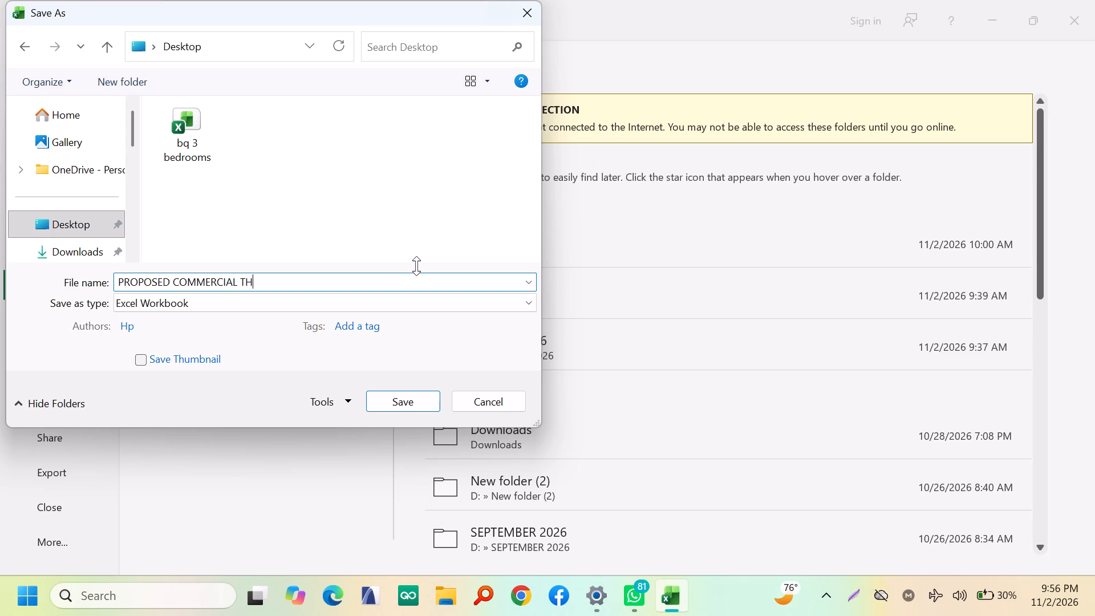
key("BackSpace")
key("BackSpace")
key("BackSpace")
key("BackSpace")
key("BackSpace")
key("BackSpace")
key("BackSpace")
key("BackSpace")
key("BackSpace")
key("BackSpace")
key("BackSpace")
key("BackSpace")
key("BackSpace")
type("per")
key("BackSpace")
key("BackSpace")
key("BackSpace")
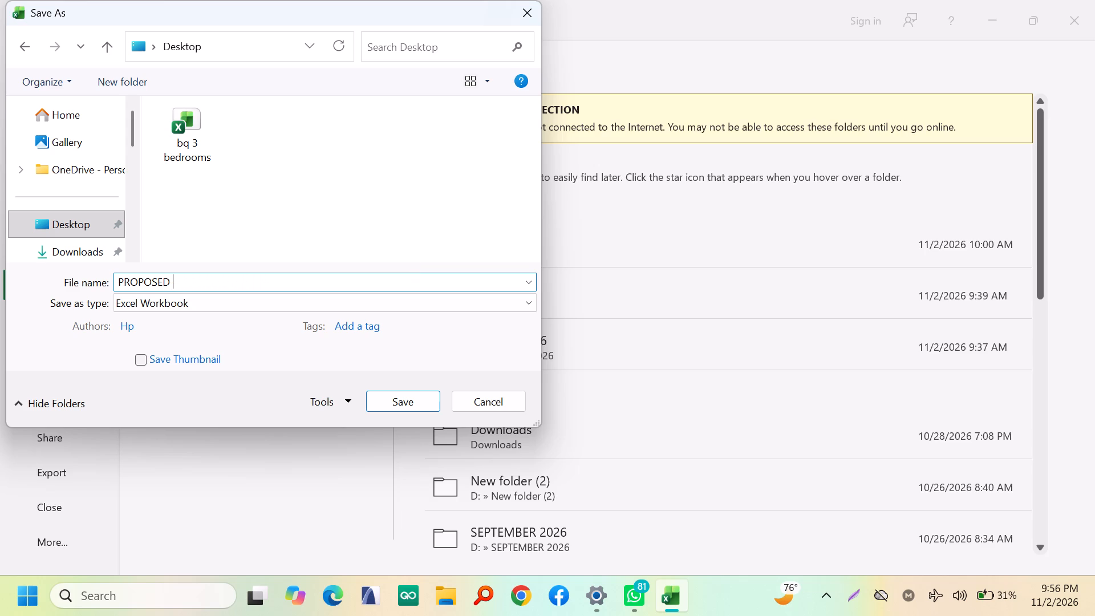
type("PERIM")
type("TE")
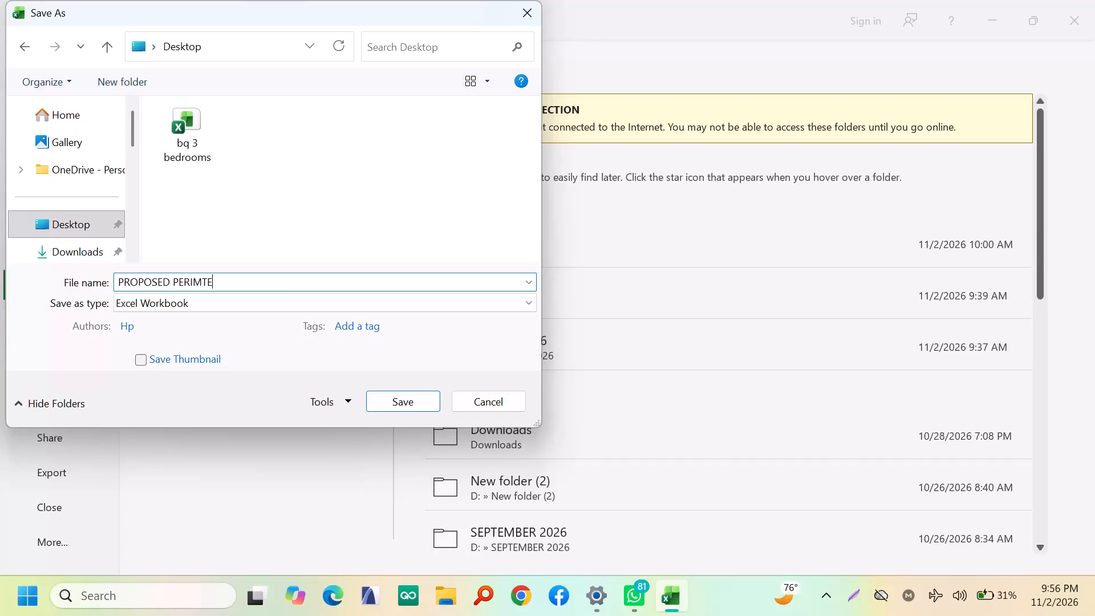
key("BackSpace")
key("BackSpace")
type("ETER WALL")
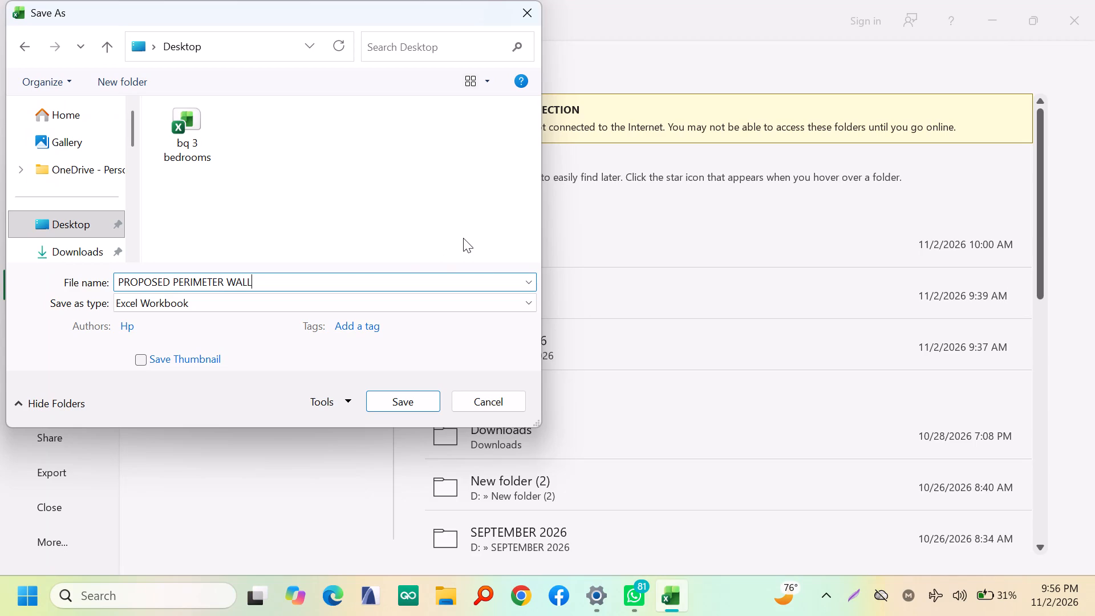
left_click(415, 406)
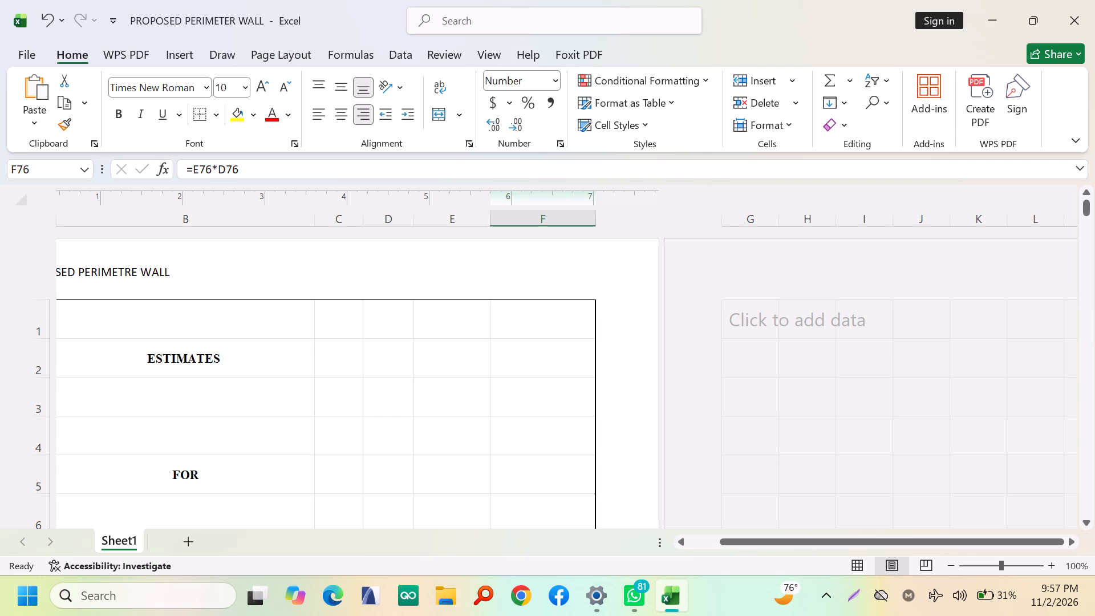
Save another copy of the workbook to the Desktop as BILL OF QUANTITIES PROPOSED PERIMETER WALL.
left_click(26, 56)
left_click(92, 297)
left_click(555, 203)
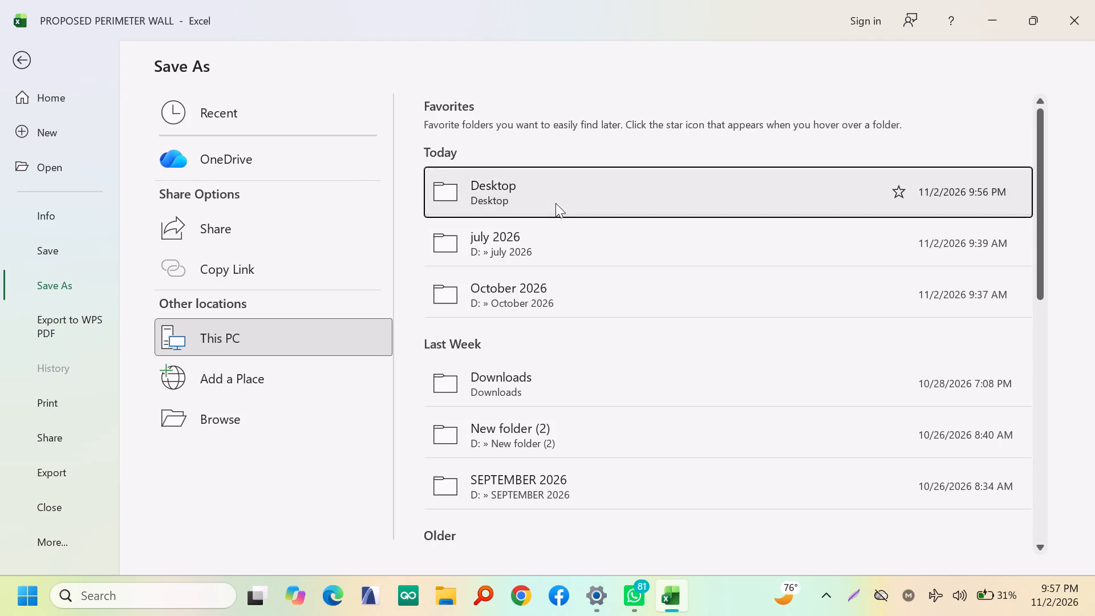
scroll(66, 170, "up", 3)
left_click(74, 232)
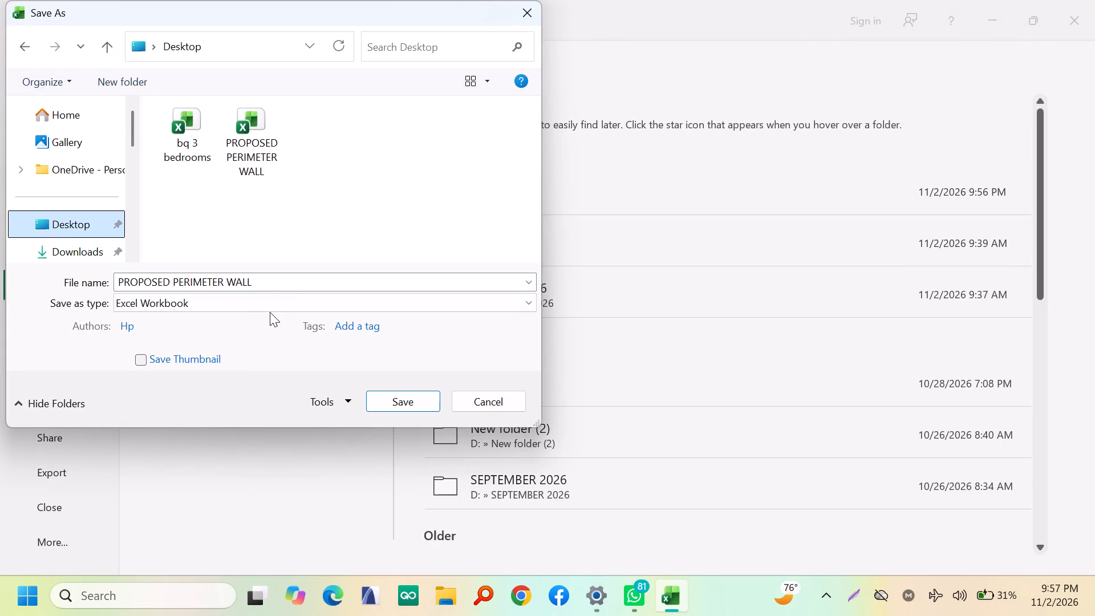
left_click(267, 292)
left_click_drag(267, 287, 269, 281)
left_click(269, 279)
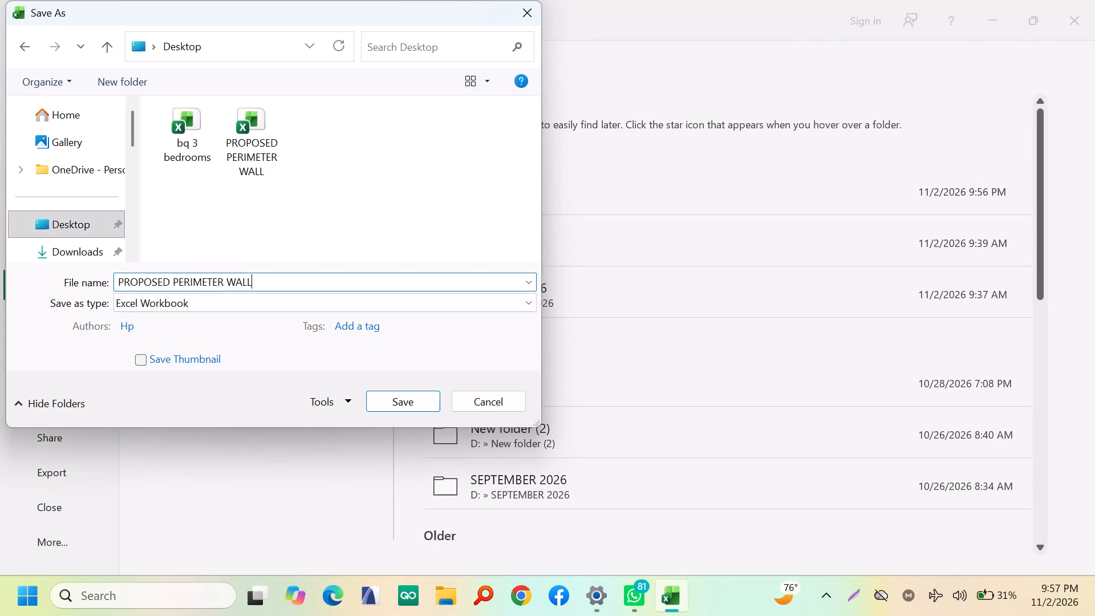
left_click(115, 282)
key("b")
type("ILL OF QUANTITIES")
key("space")
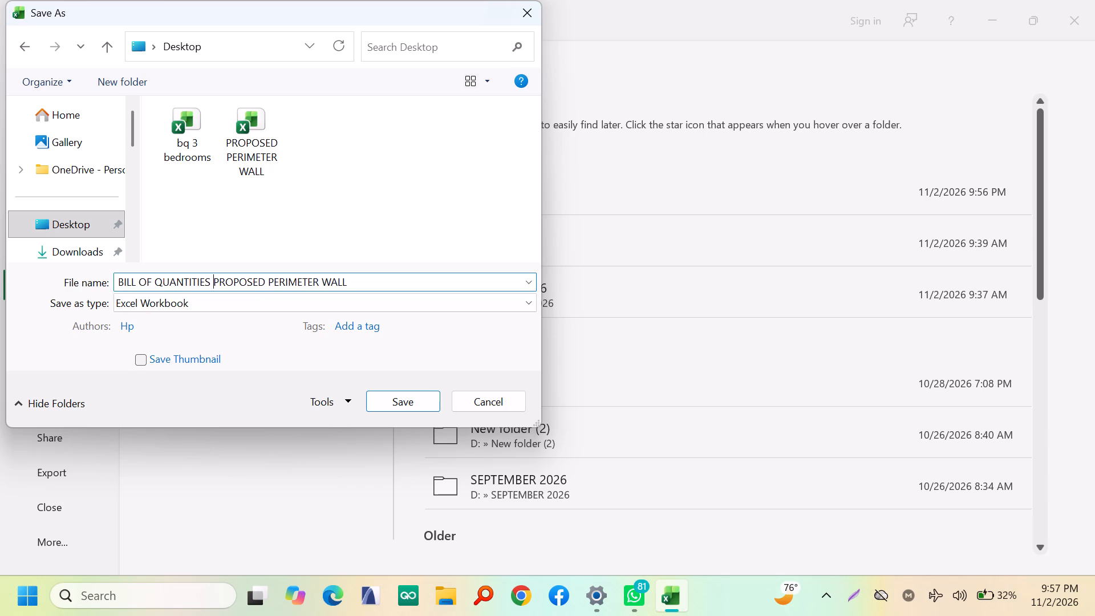
left_click(435, 402)
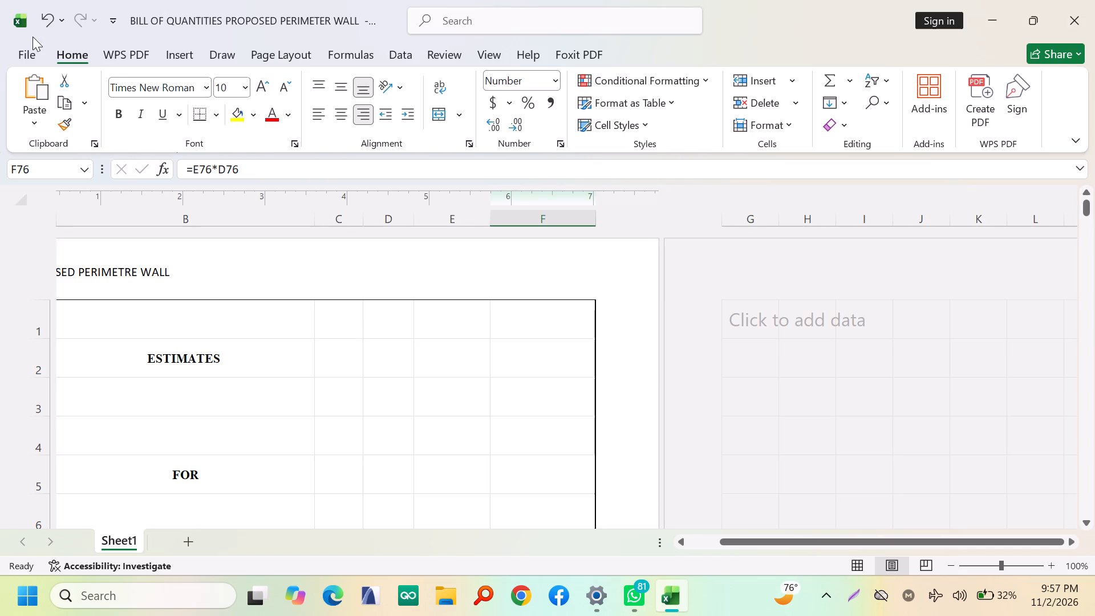
Save the bill of quantities to the Desktop as a PDF, keeping the same file name.
left_click(27, 51)
left_click(59, 281)
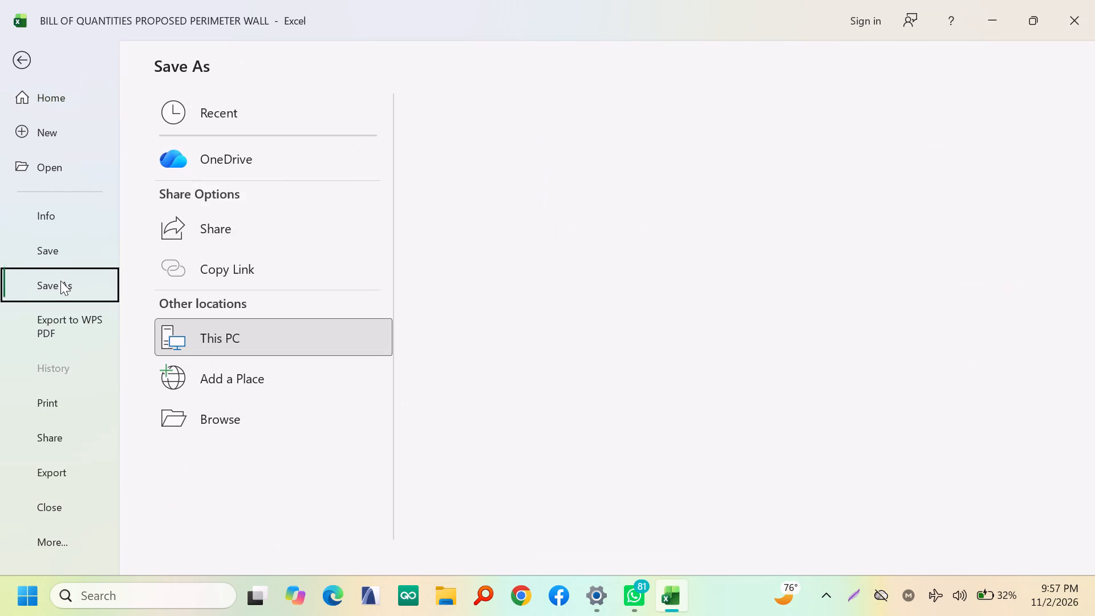
left_click(535, 180)
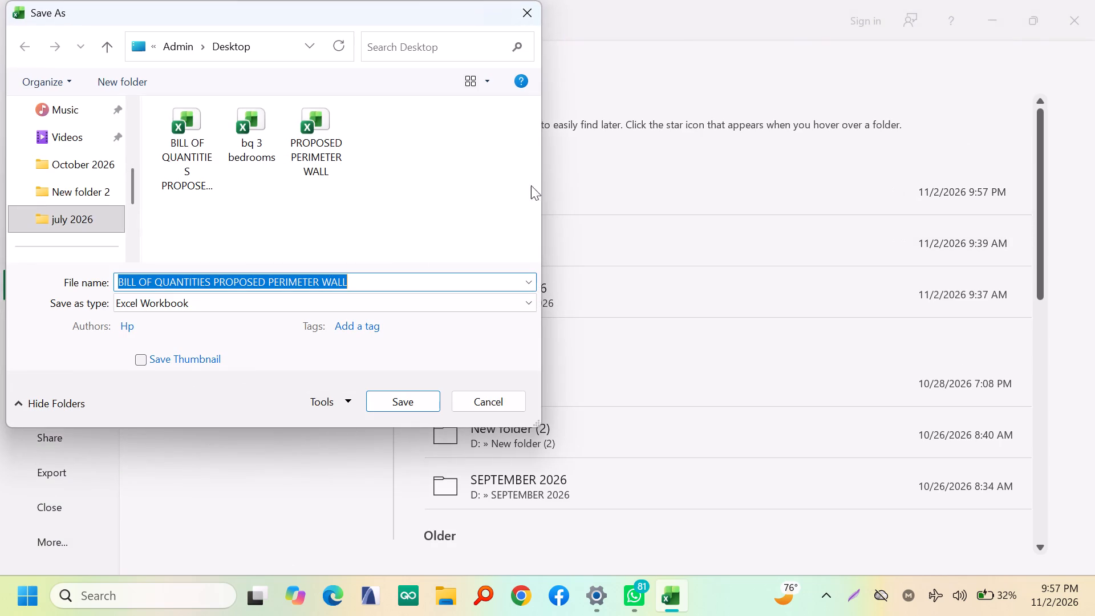
scroll(62, 180, "up", 2)
left_click(81, 171)
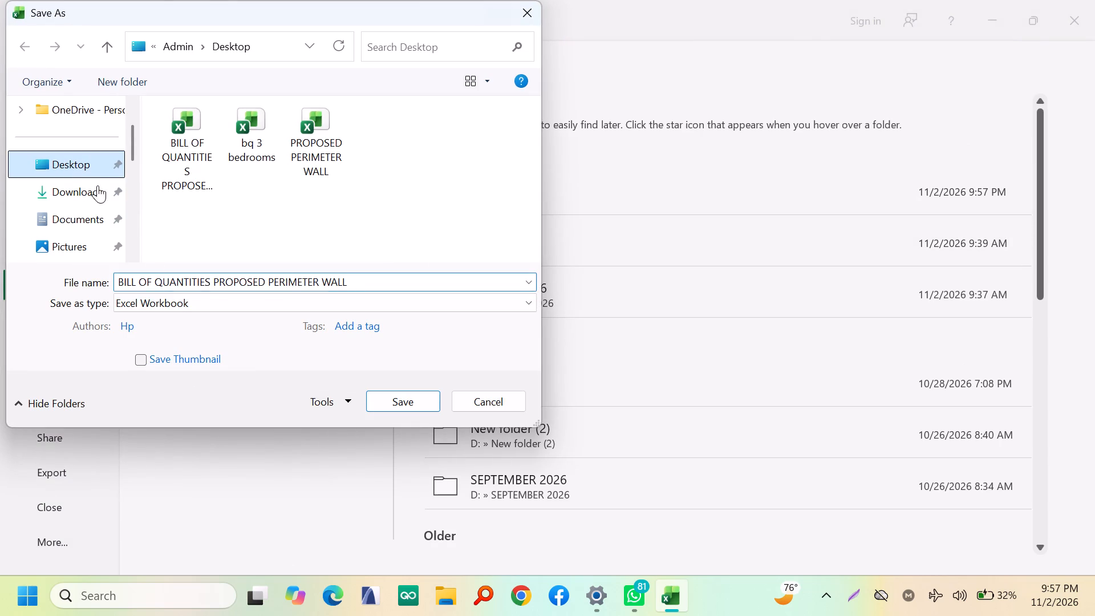
left_click(175, 310)
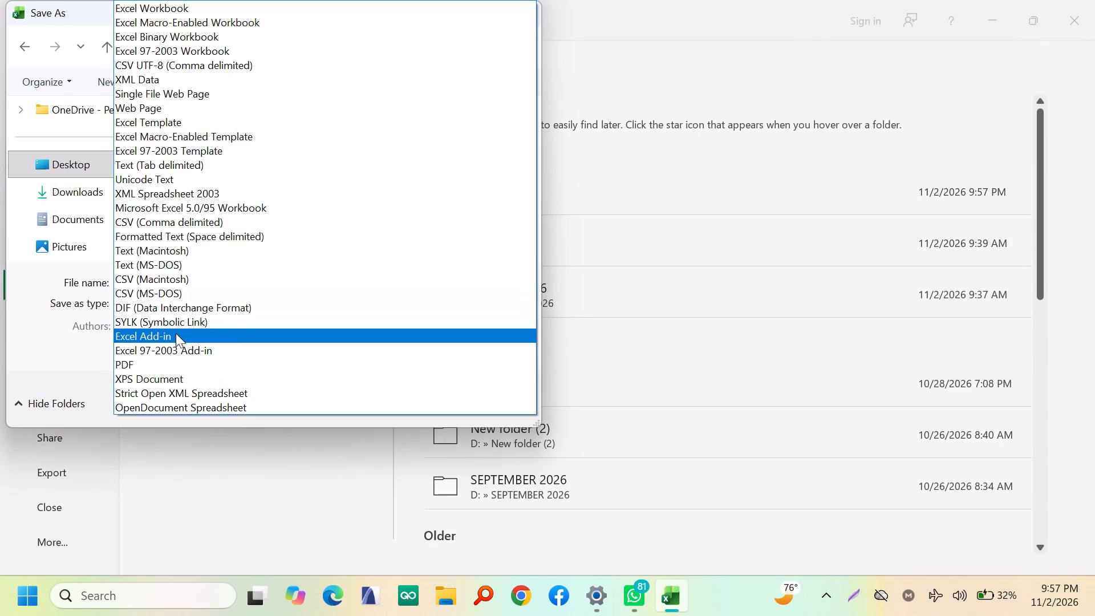
left_click(169, 362)
left_click(393, 468)
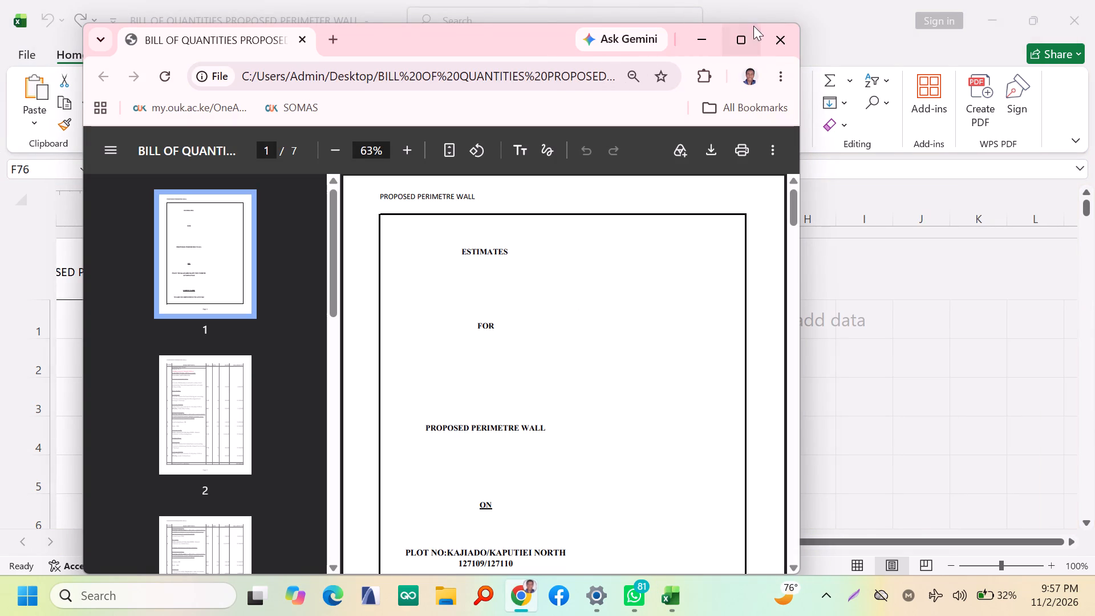
Examine all seven pages of the exported perimeter wall PDF, from the cover page to the summary, and close it.
left_click(747, 39)
scroll(690, 368, "down", 2)
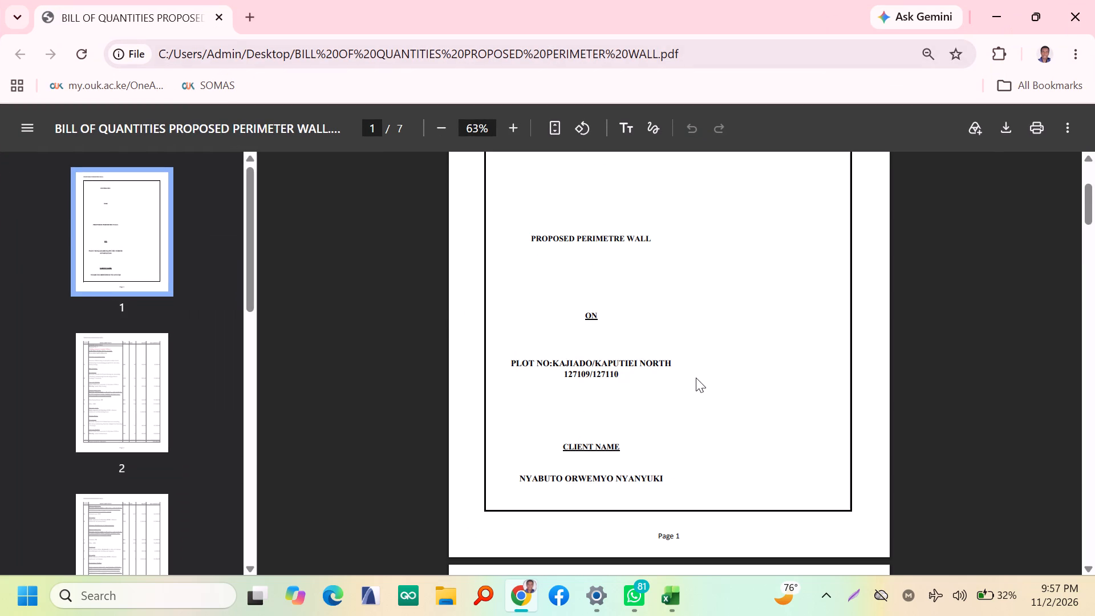
scroll(691, 346, "down", 3)
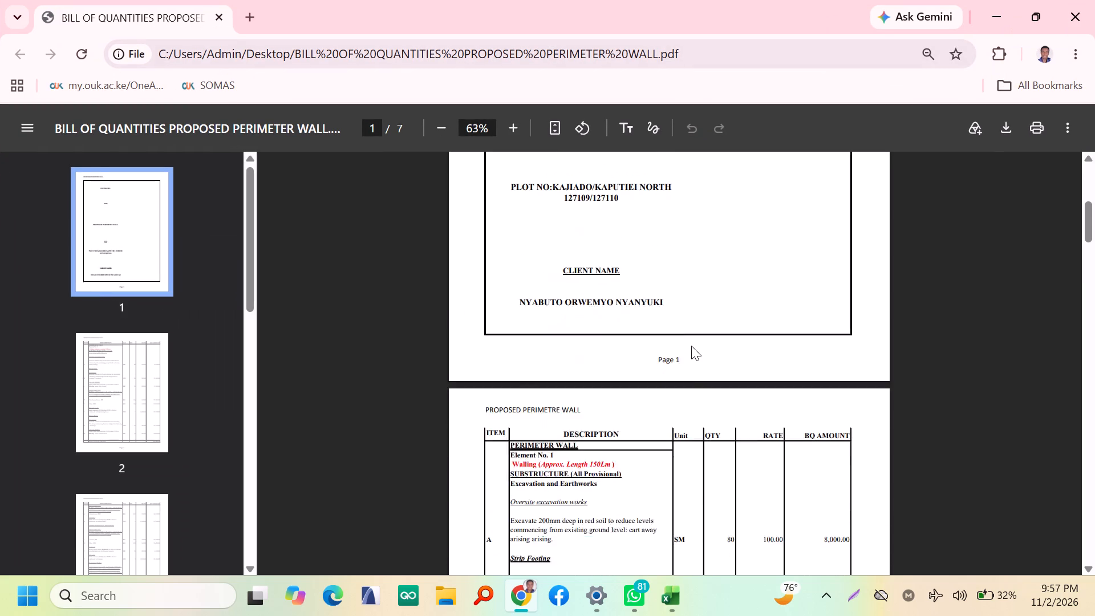
scroll(691, 346, "down", 3)
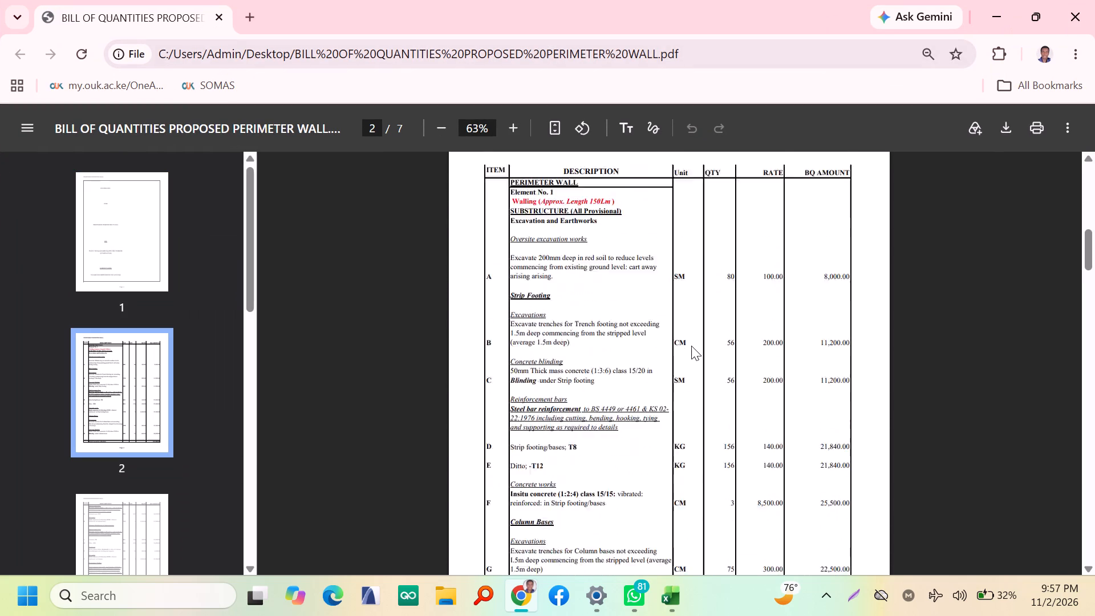
scroll(691, 346, "down", 5)
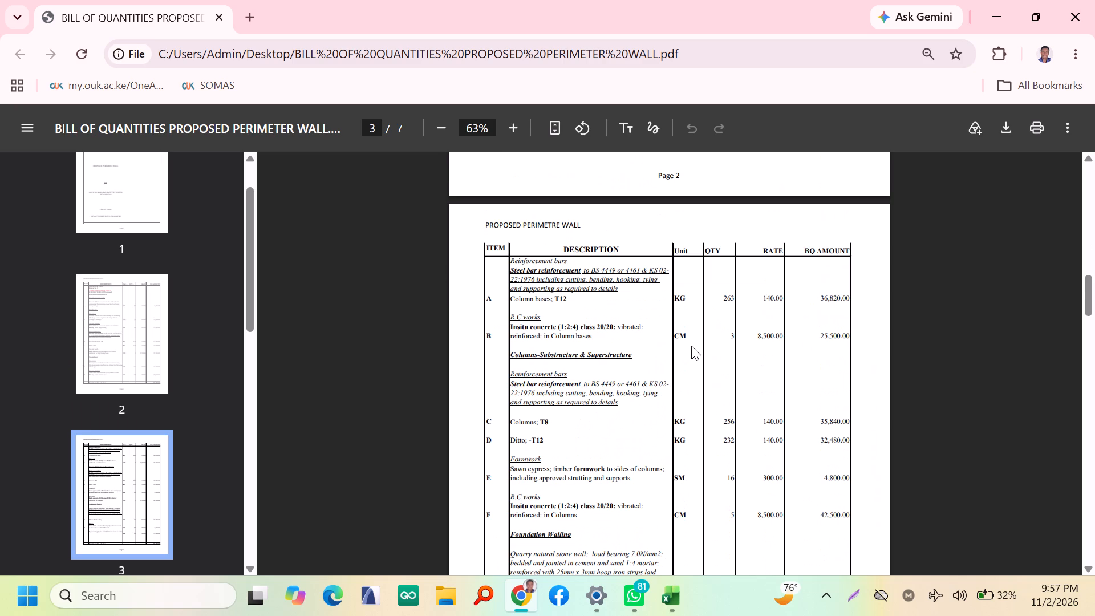
scroll(691, 346, "down", 6)
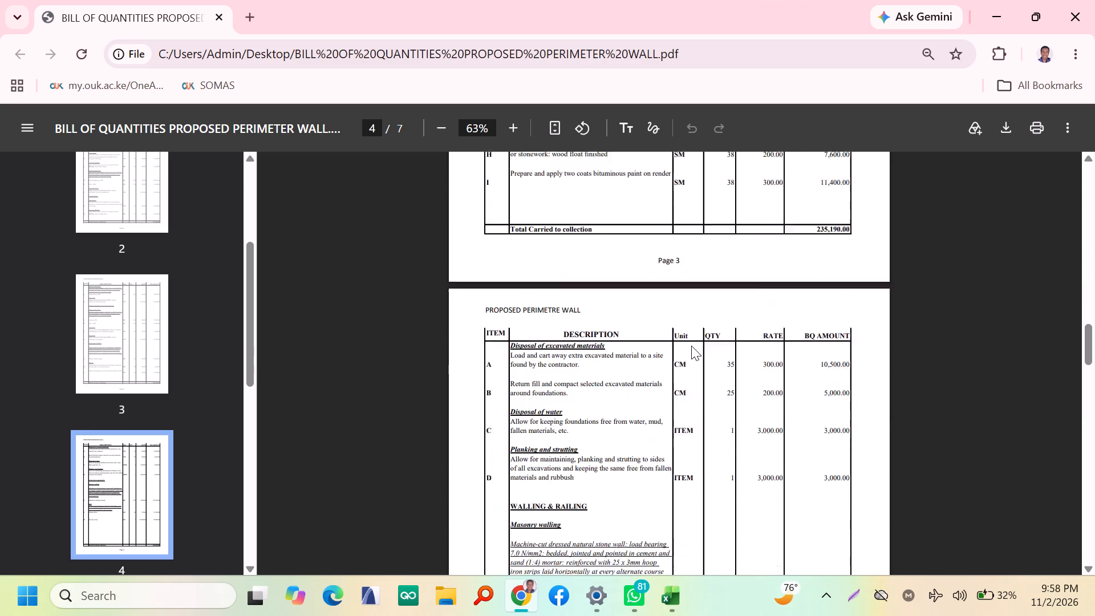
scroll(691, 346, "down", 4)
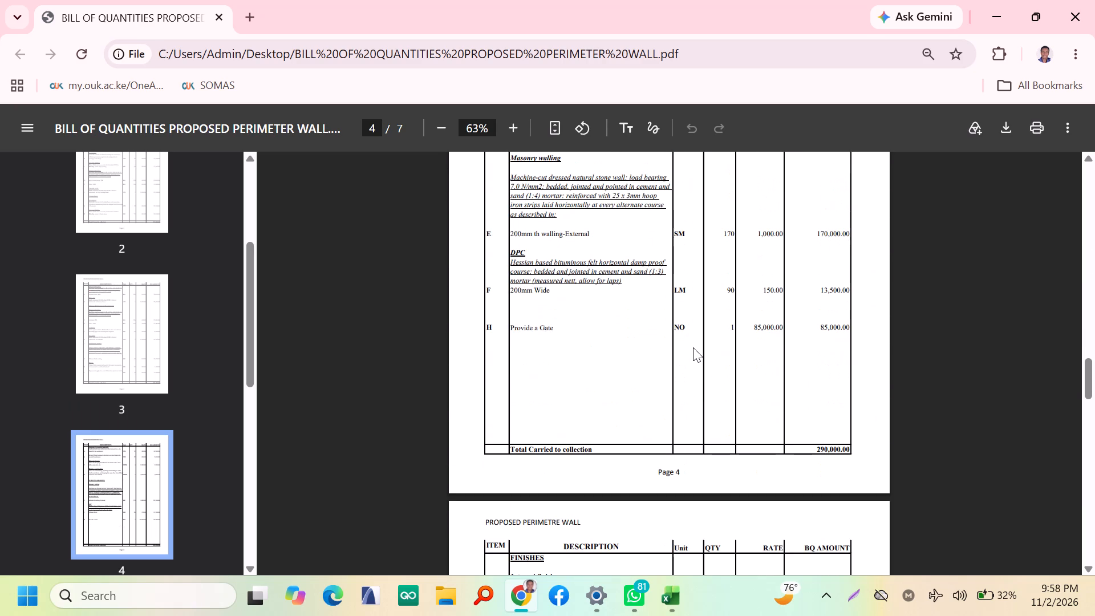
scroll(693, 347, "down", 8)
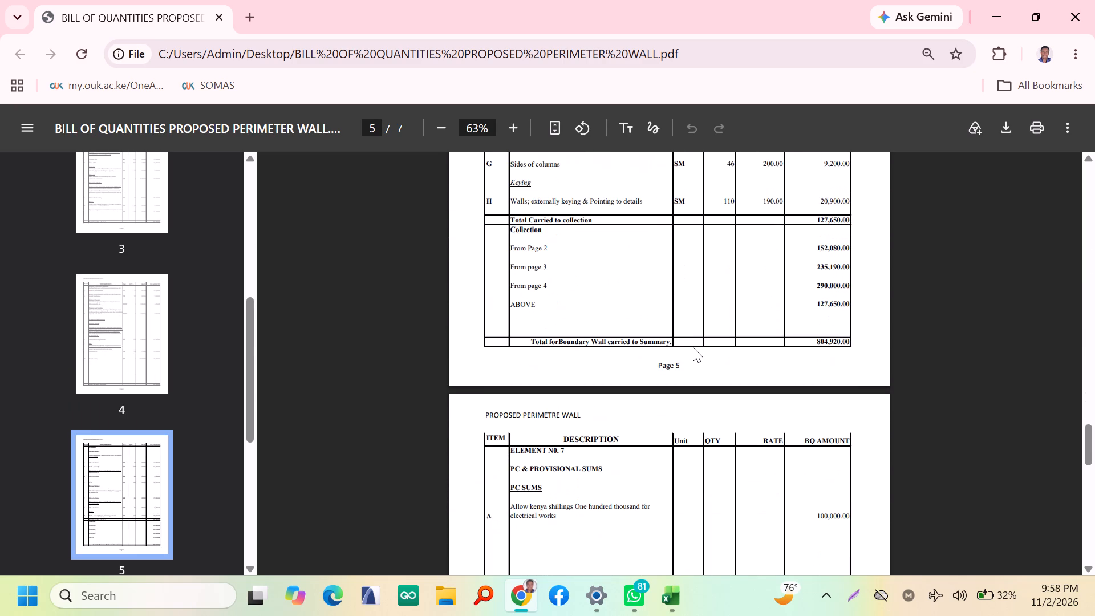
scroll(693, 347, "down", 5)
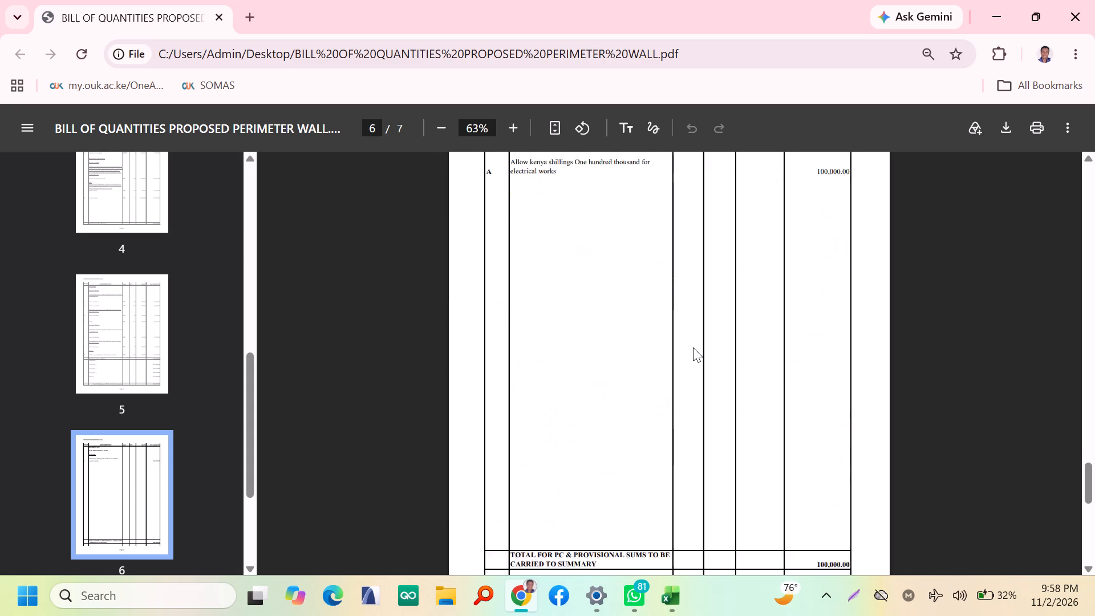
scroll(693, 347, "down", 4)
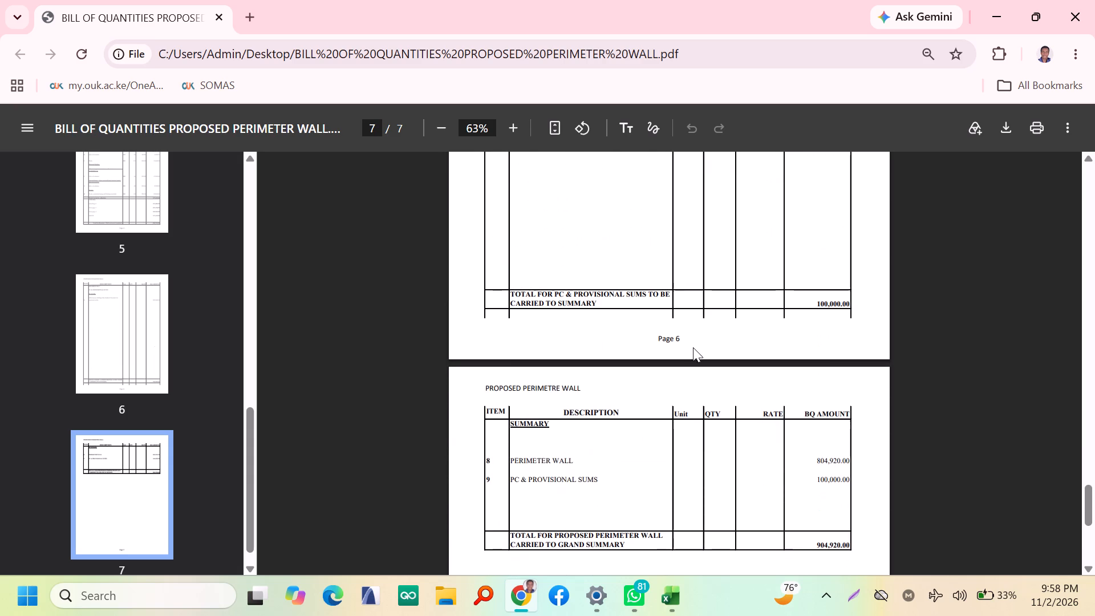
scroll(693, 347, "down", 4)
scroll(700, 345, "up", 3)
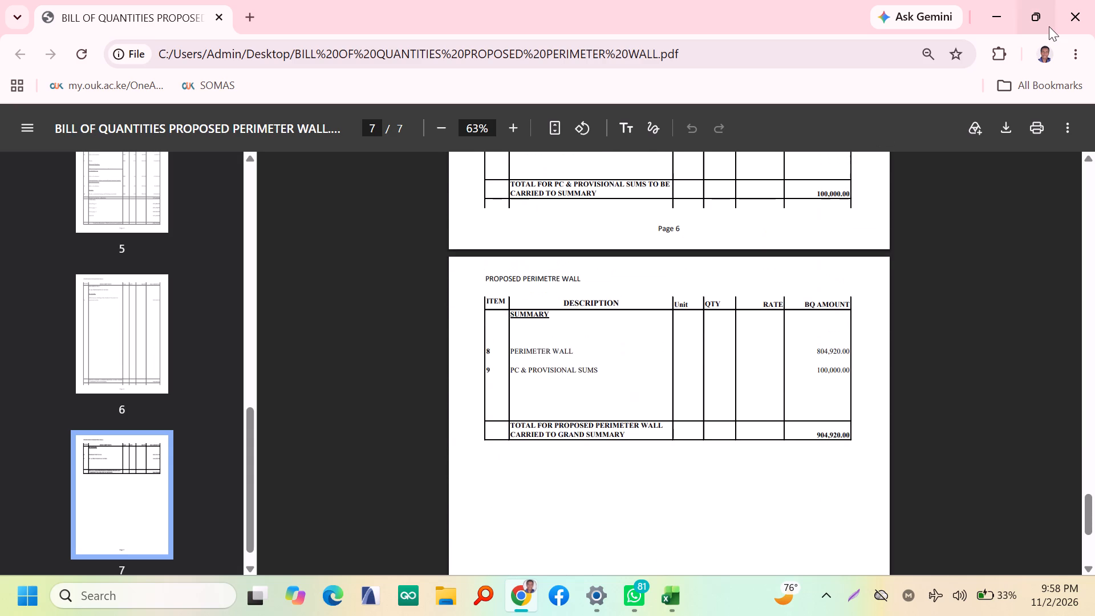
left_click(1072, 13)
Insert one entire row at row 246, above the grand summary total on the summary page.
scroll(554, 371, "down", 12)
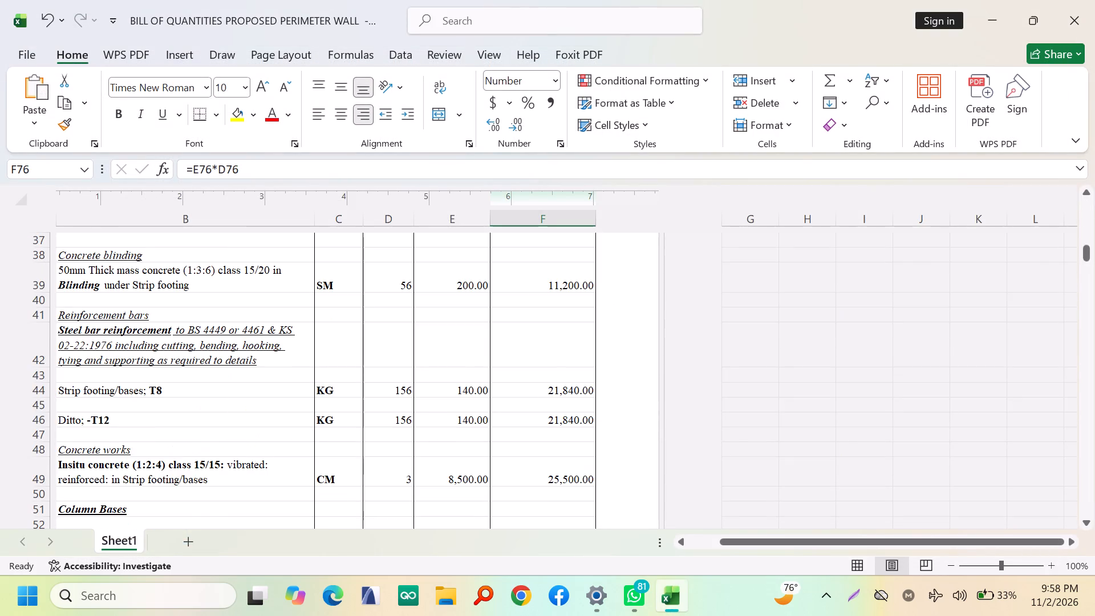
scroll(541, 384, "down", 3)
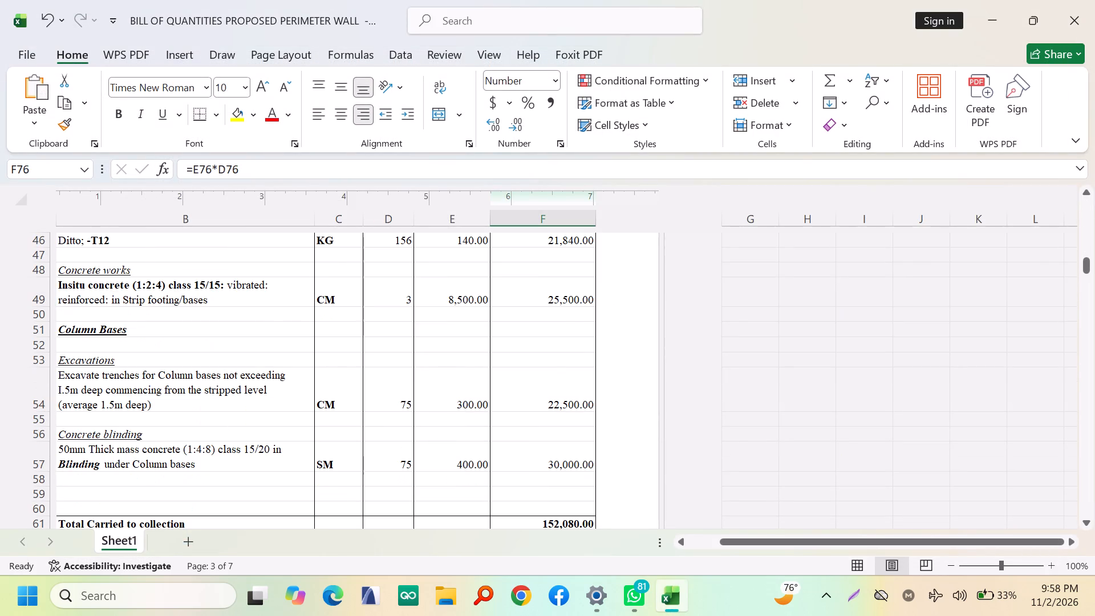
scroll(537, 471, "down", 11)
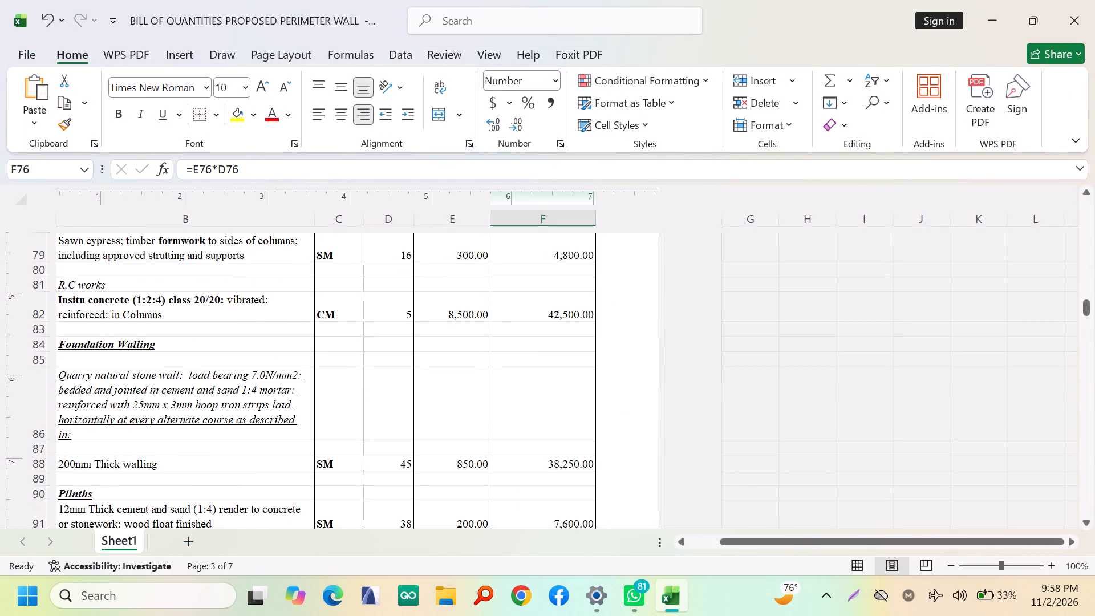
scroll(532, 445, "down", 11)
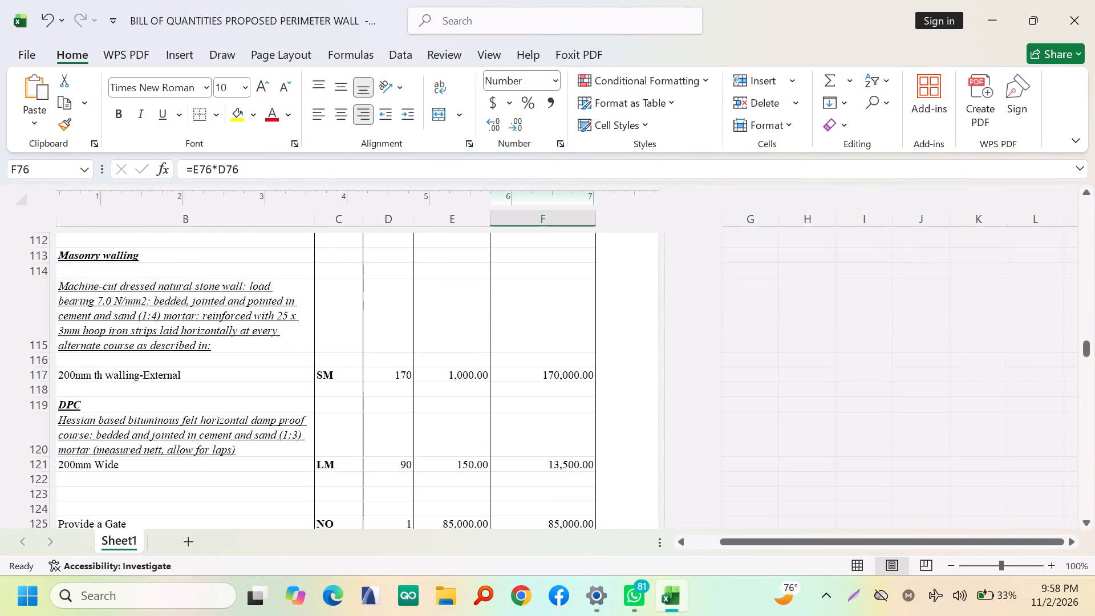
scroll(532, 445, "down", 13)
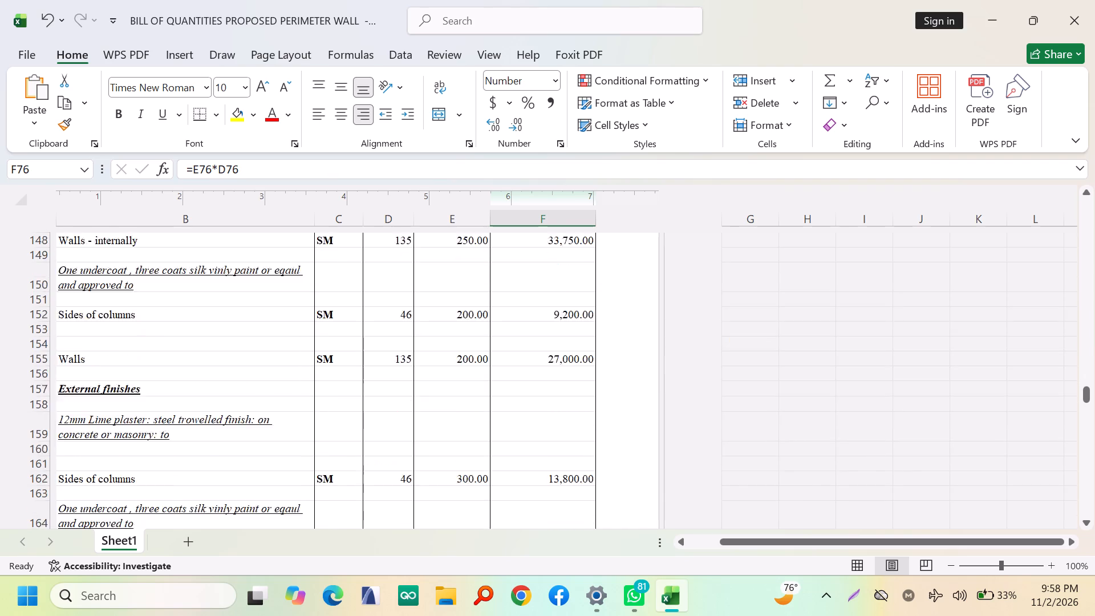
scroll(532, 445, "down", 6)
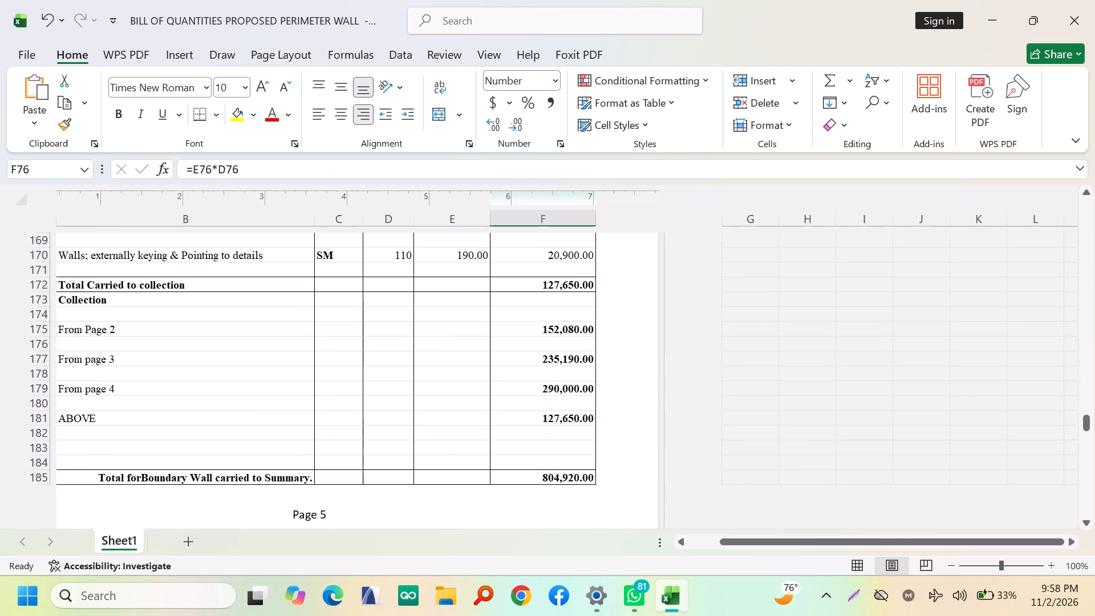
scroll(532, 445, "down", 2)
scroll(476, 408, "down", 6)
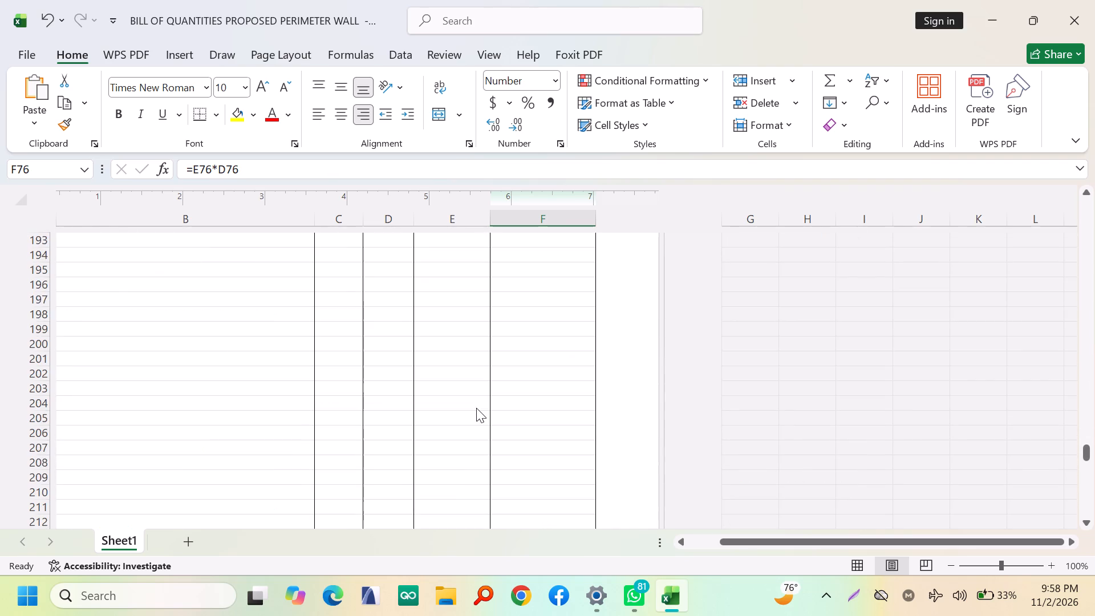
scroll(476, 408, "down", 1)
scroll(476, 408, "up", 2)
scroll(476, 408, "down", 4)
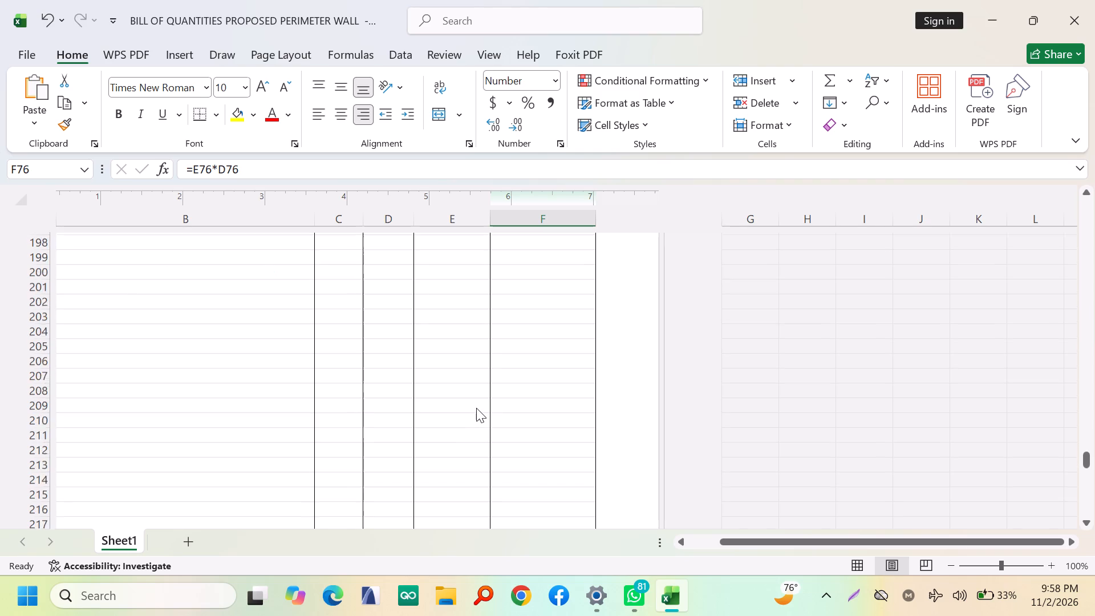
scroll(476, 408, "down", 13)
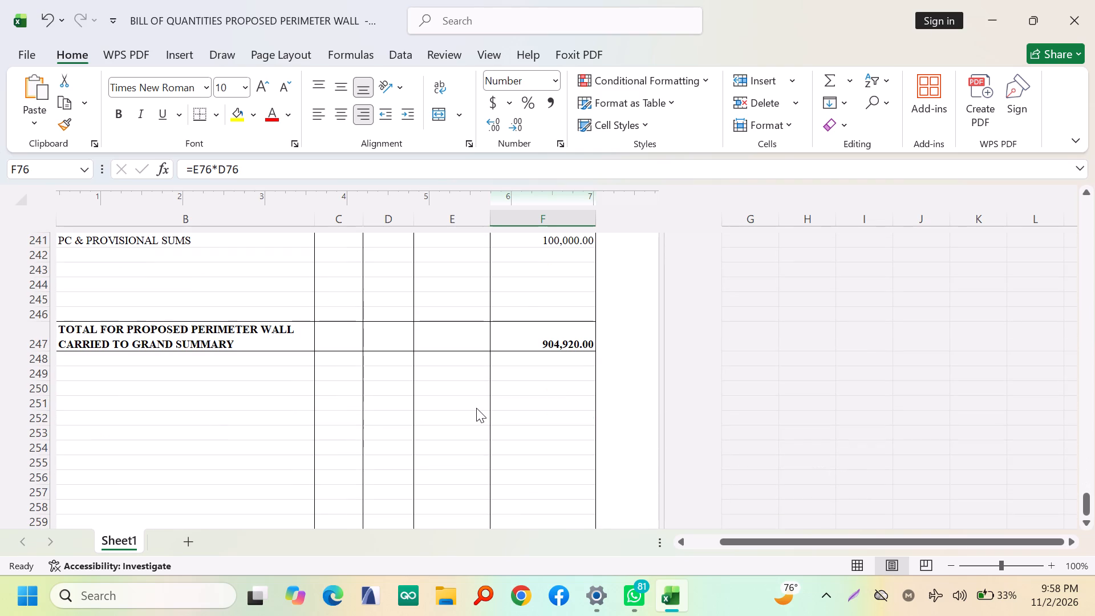
left_click(447, 310)
right_click(447, 310)
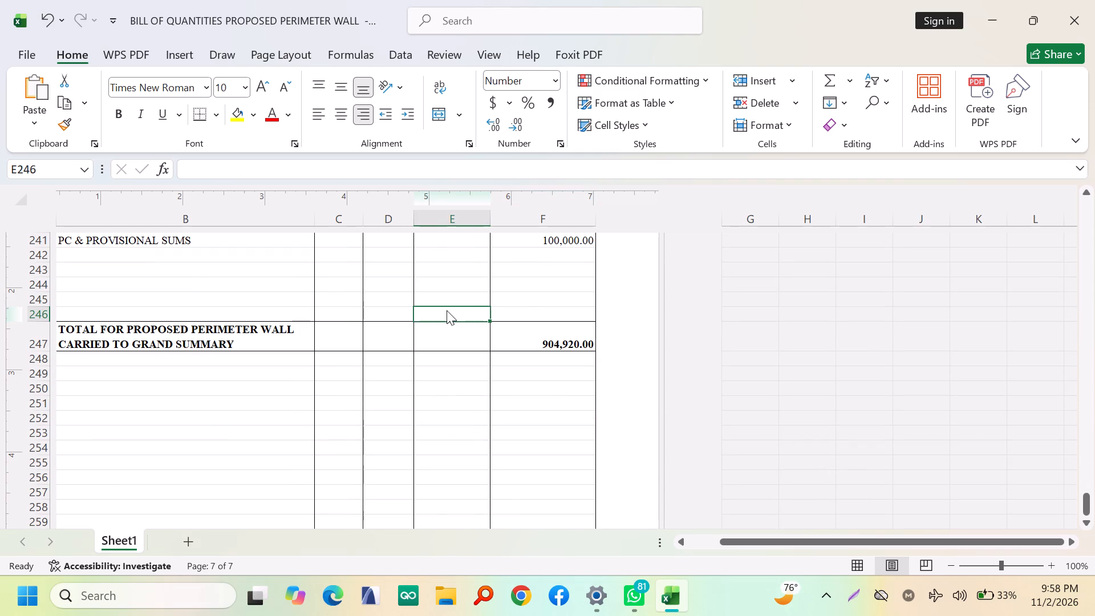
left_click(533, 256)
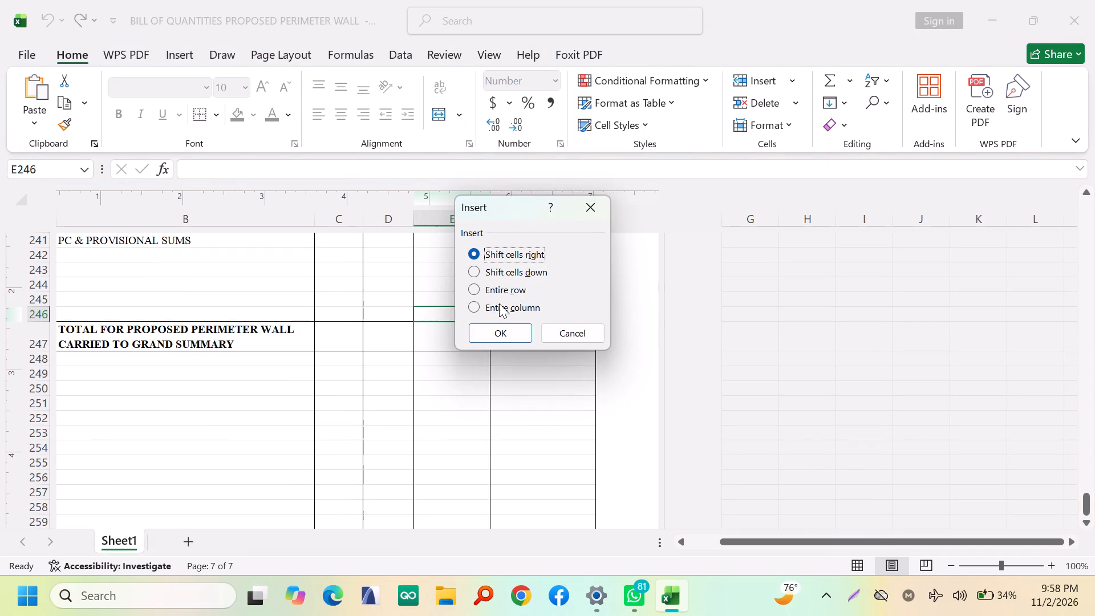
left_click(477, 291)
left_click(495, 335)
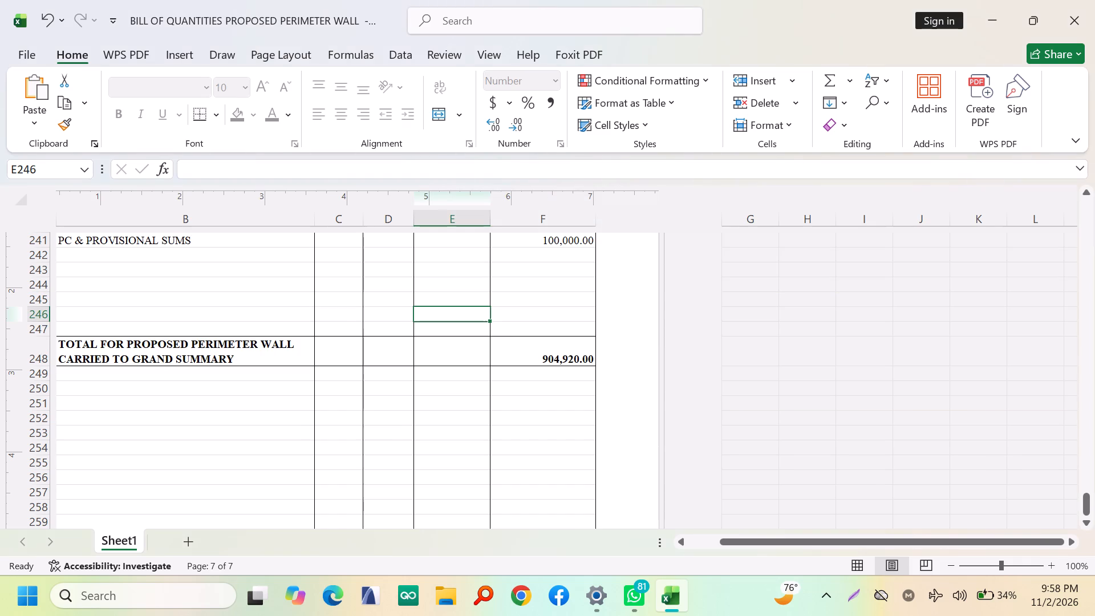
Insert five more entire rows at rows 243 to 247, between the PC & Provisional Sums line and the total.
left_click(463, 298)
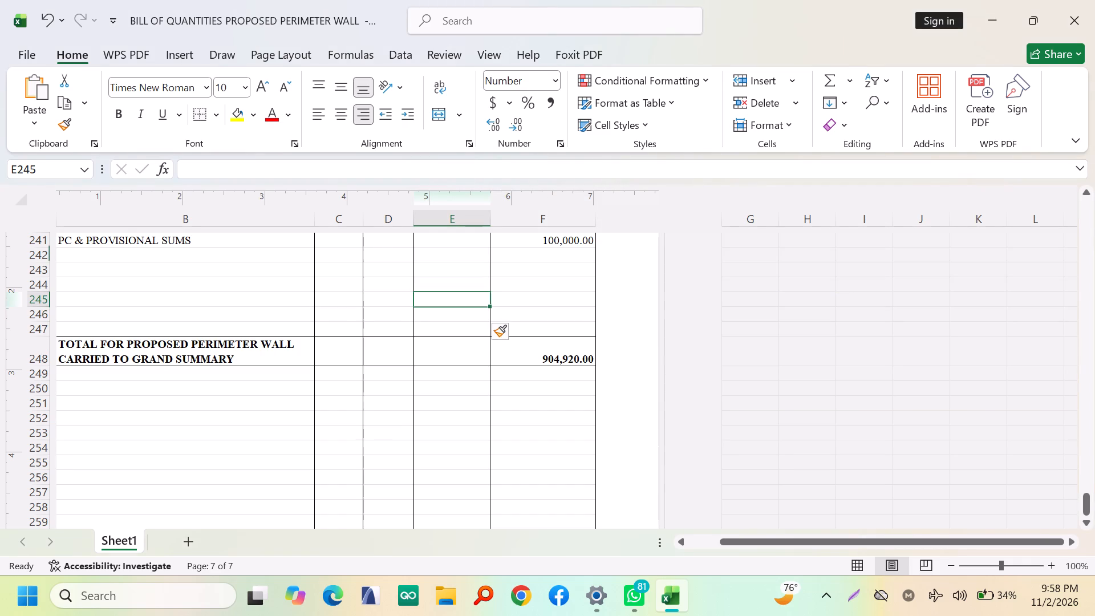
left_click_drag(463, 274, 477, 331)
right_click(477, 331)
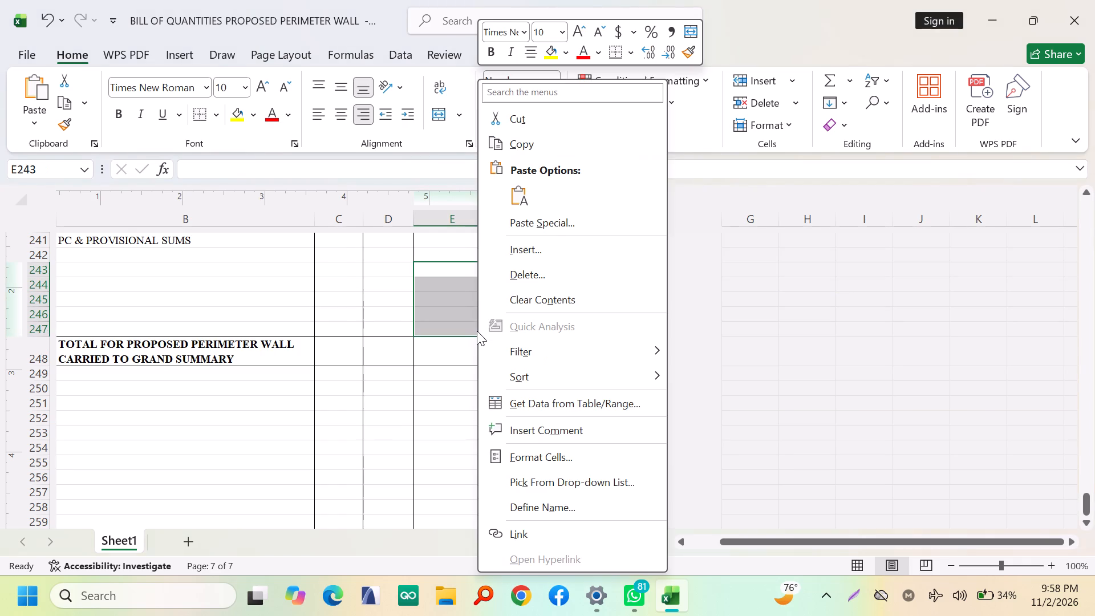
left_click(549, 251)
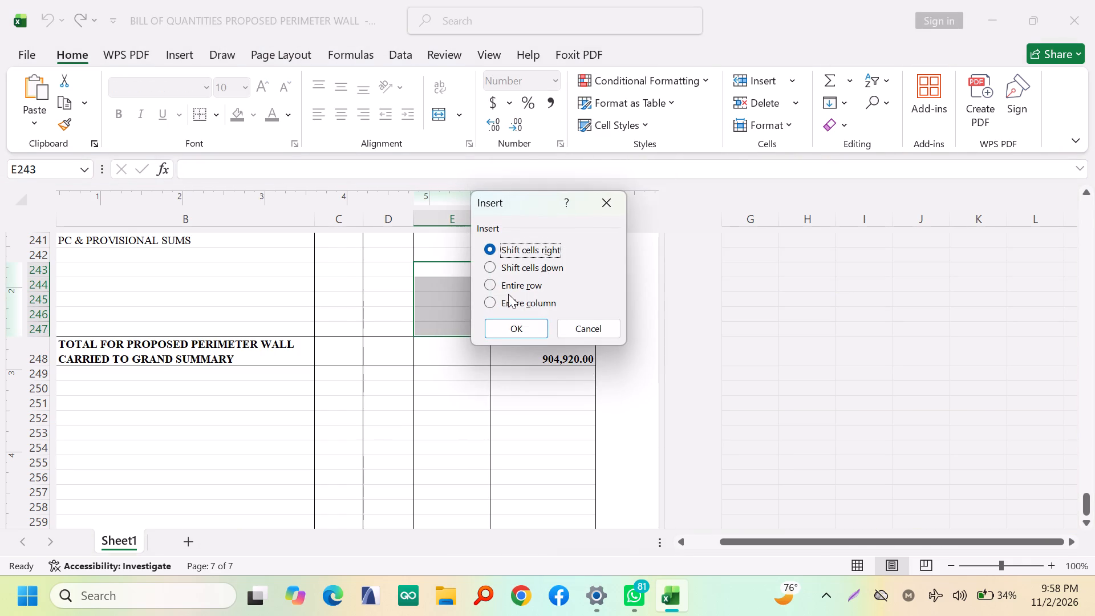
left_click(498, 287)
left_click(506, 323)
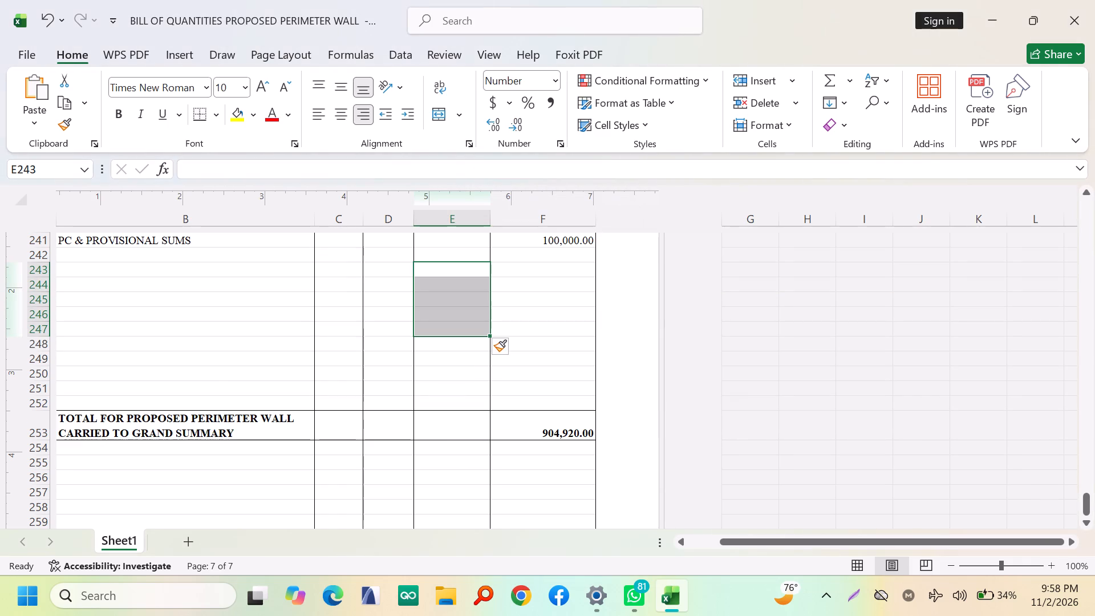
Insert eleven more entire rows at rows 242 to 252, below the PC & Provisional Sums line.
scroll(506, 323, "down", 1)
left_click(478, 323)
scroll(451, 324, "up", 2)
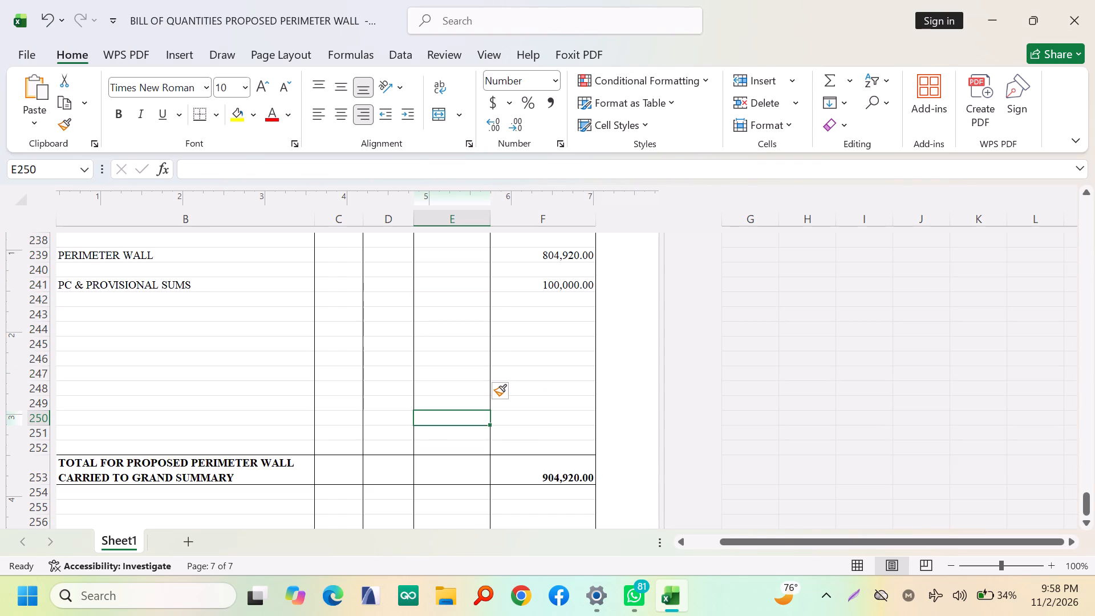
left_click_drag(423, 306, 443, 443)
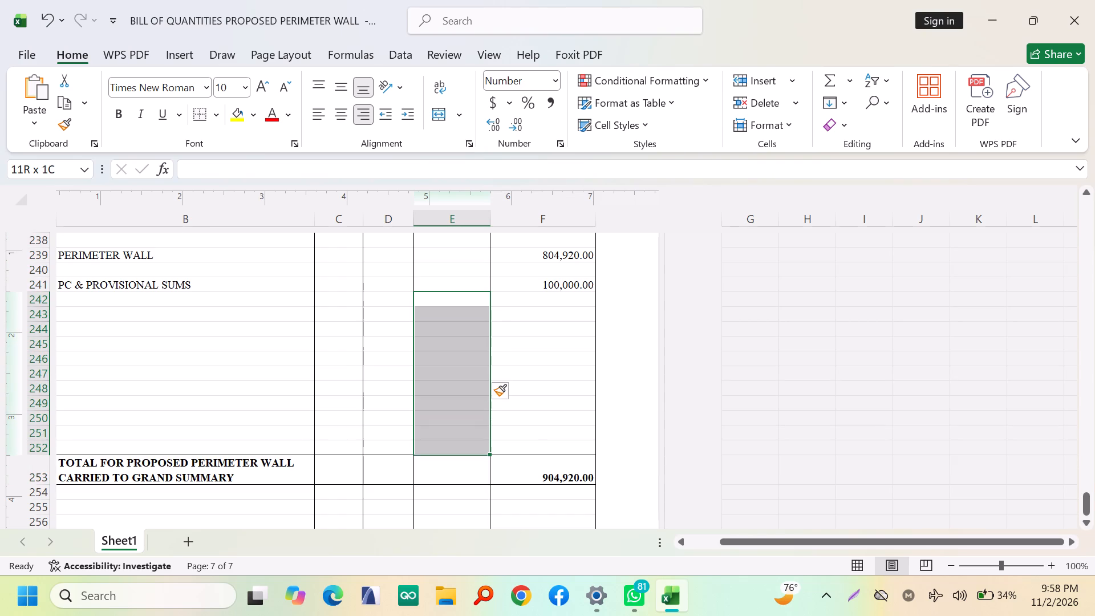
left_click_drag(443, 443, 443, 442)
right_click(443, 442)
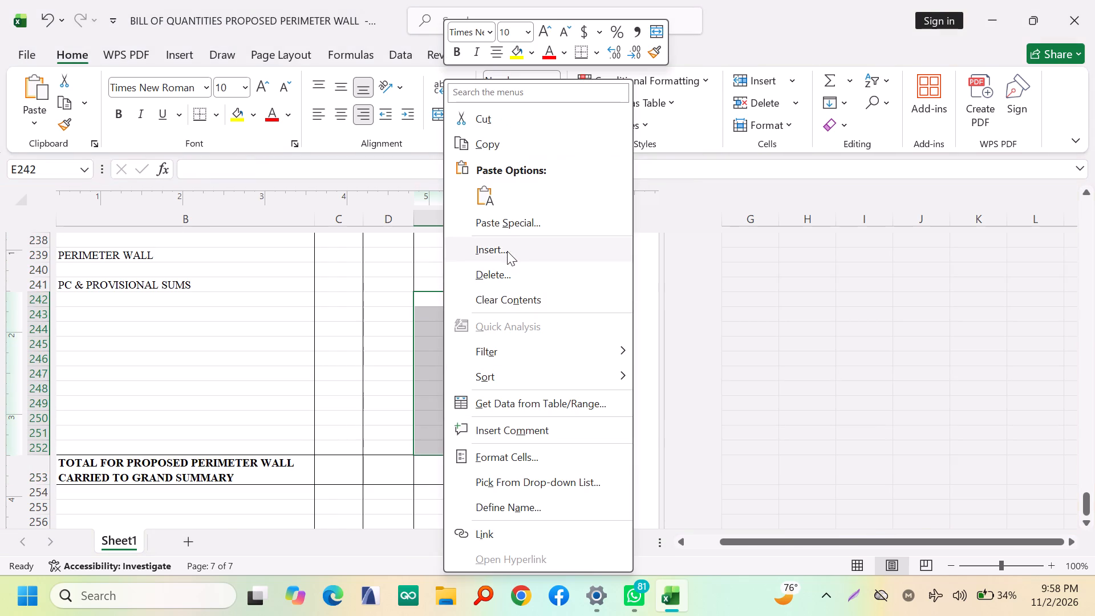
left_click(507, 249)
left_click(451, 282)
left_click(470, 322)
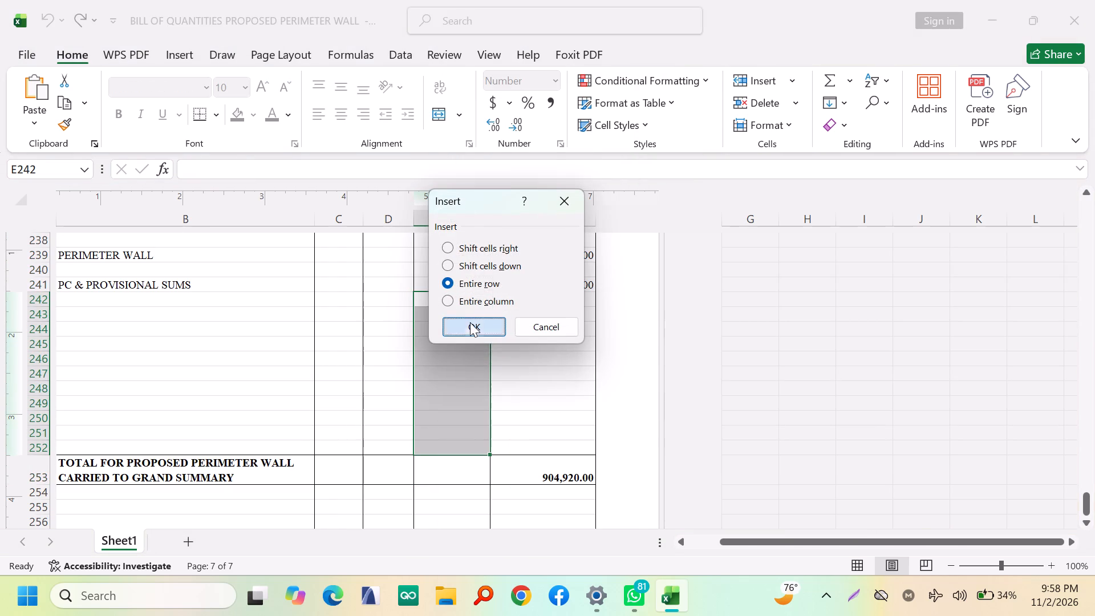
Insert another eleven entire rows at rows 242 to 252, moving the grand summary total further down the page.
scroll(470, 322, "down", 10)
scroll(470, 322, "up", 7)
right_click(473, 294)
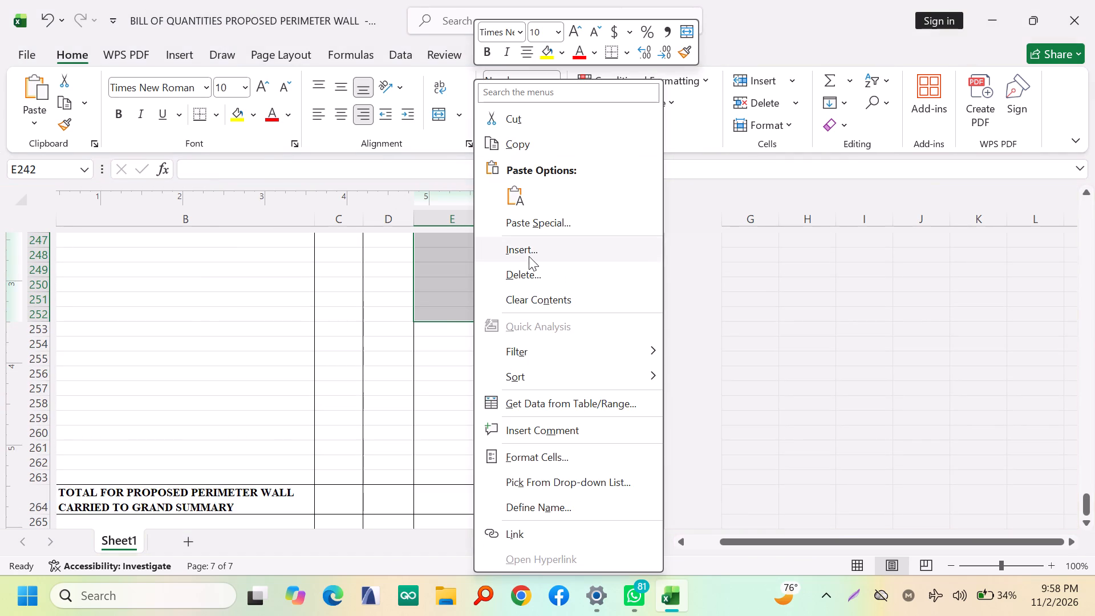
left_click(530, 255)
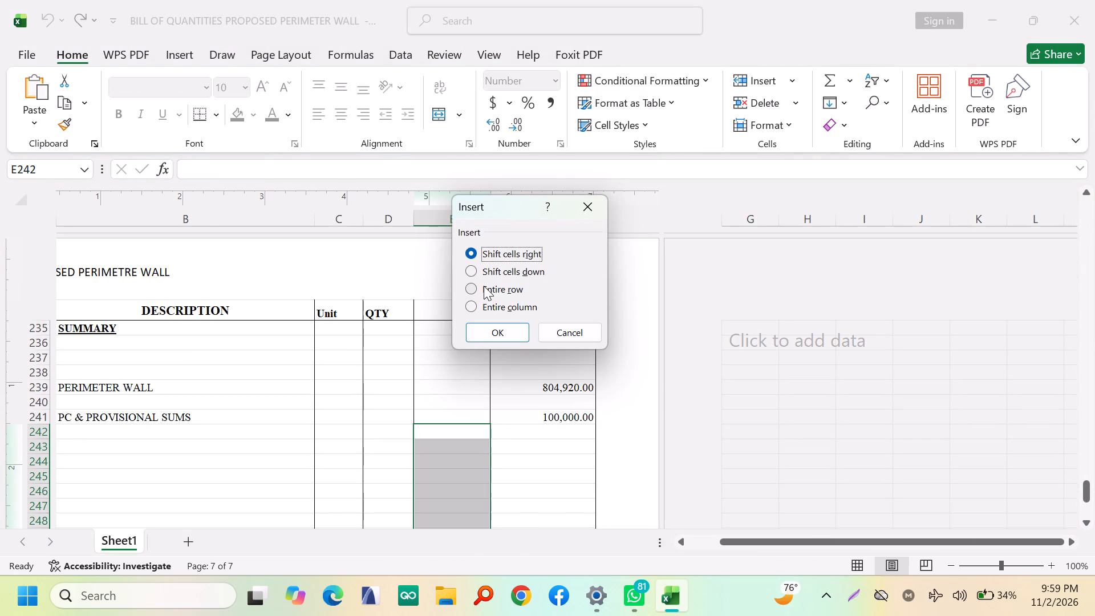
left_click(477, 286)
left_click(491, 324)
scroll(488, 324, "down", 7)
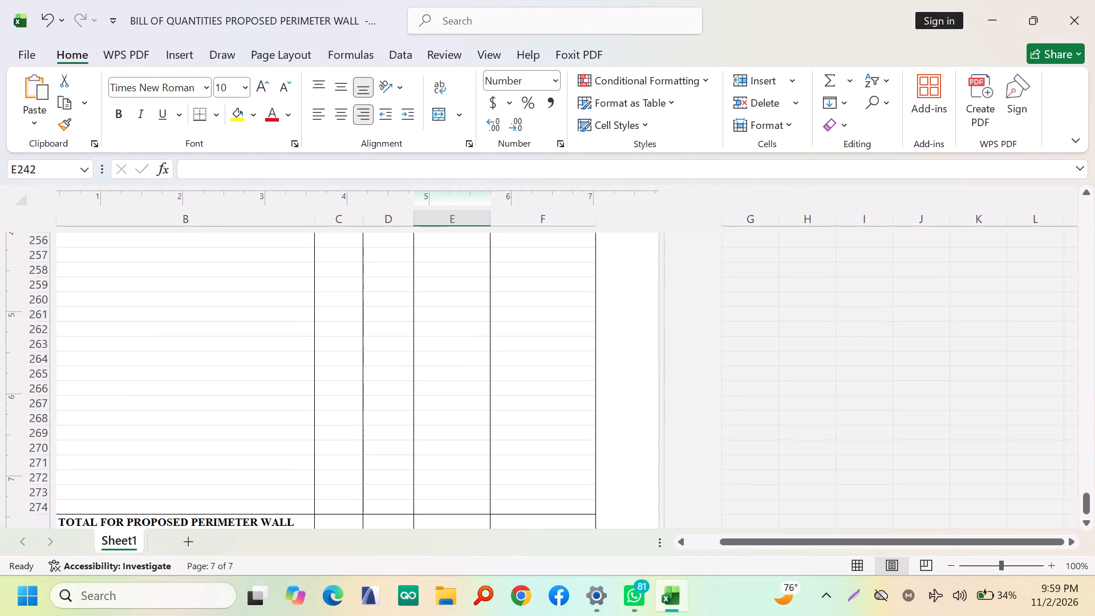
scroll(488, 324, "down", 7)
scroll(488, 324, "up", 7)
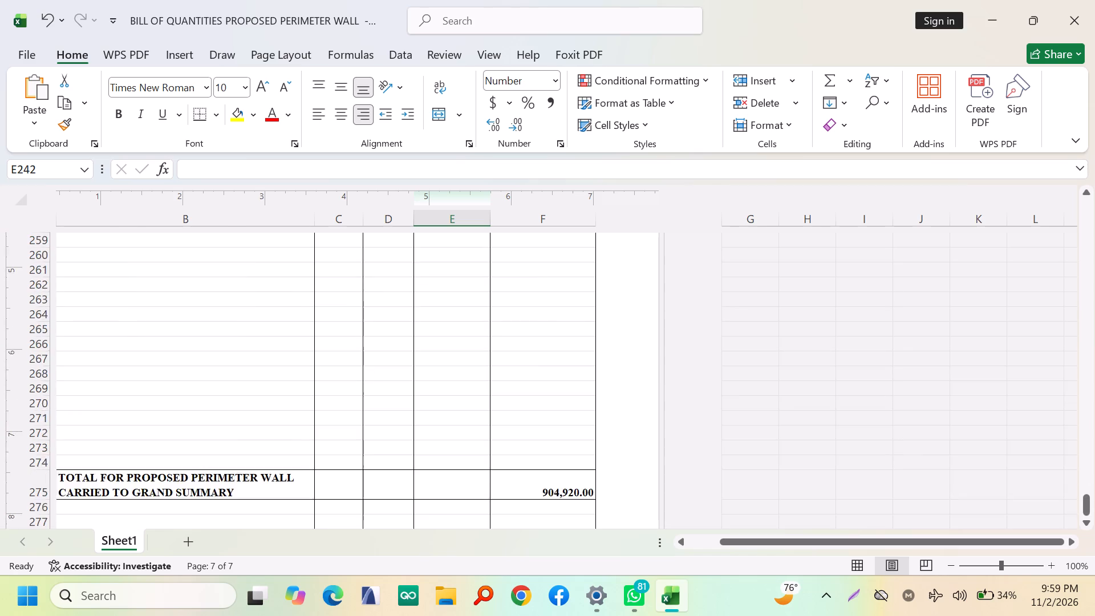
scroll(488, 324, "up", 4)
left_click(455, 357)
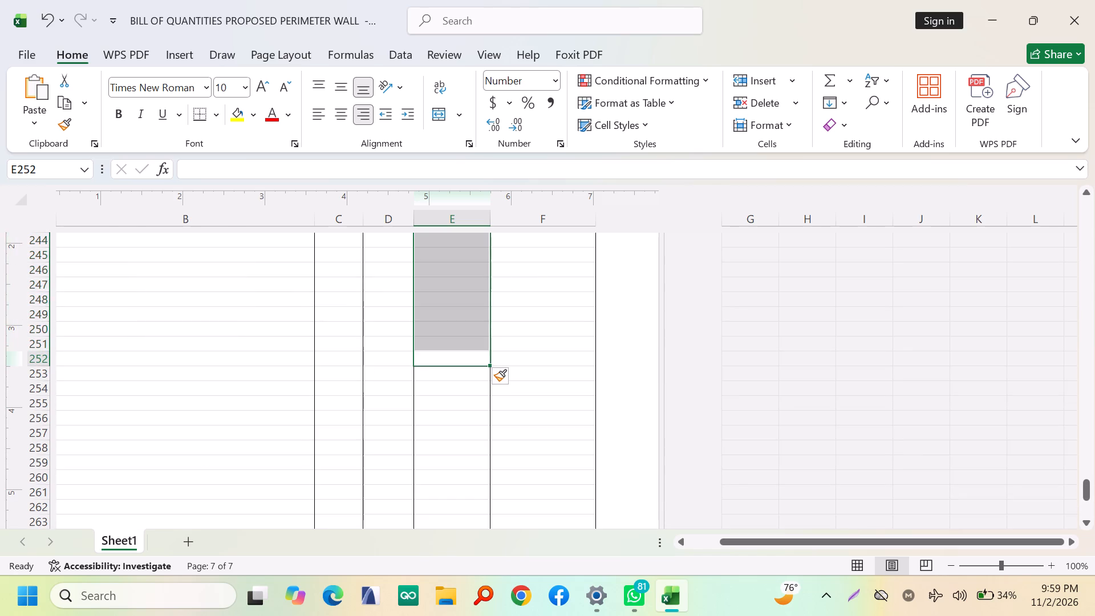
Insert five more entire rows at rows 253 to 257, in the blank area above the grand summary total.
scroll(454, 364, "down", 1)
left_click(454, 364)
left_click_drag(444, 331, 459, 379)
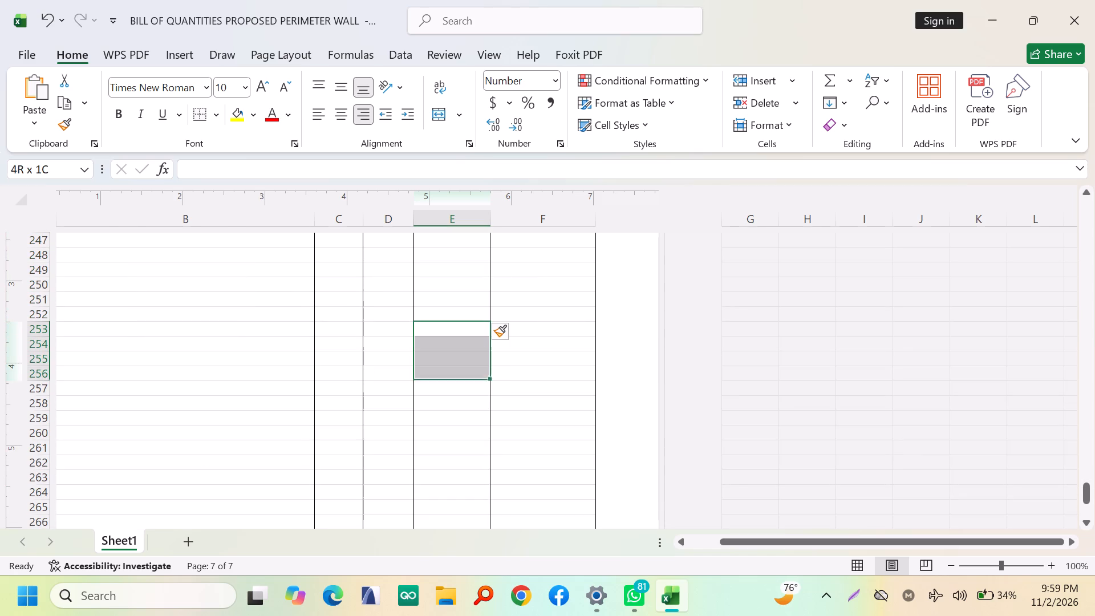
left_click_drag(459, 379, 459, 383)
right_click(459, 383)
left_click(516, 243)
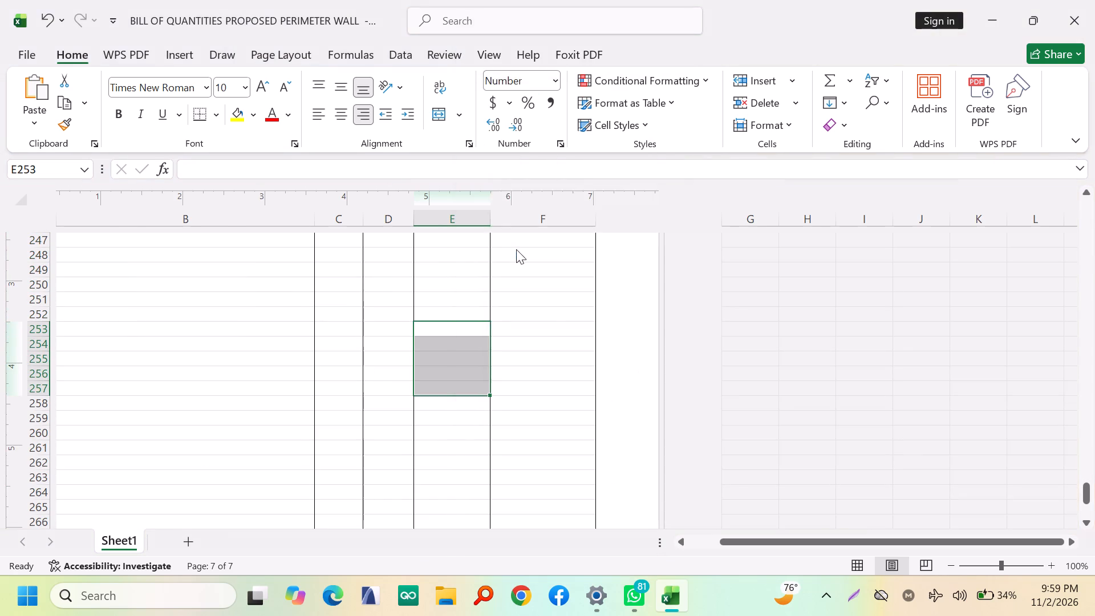
left_click(465, 281)
left_click(489, 322)
Save the bill of quantities as a PDF on the Desktop under the name BILL OF QUANTITIES PROPOSED PERIMETER WALL.
scroll(489, 322, "down", 4)
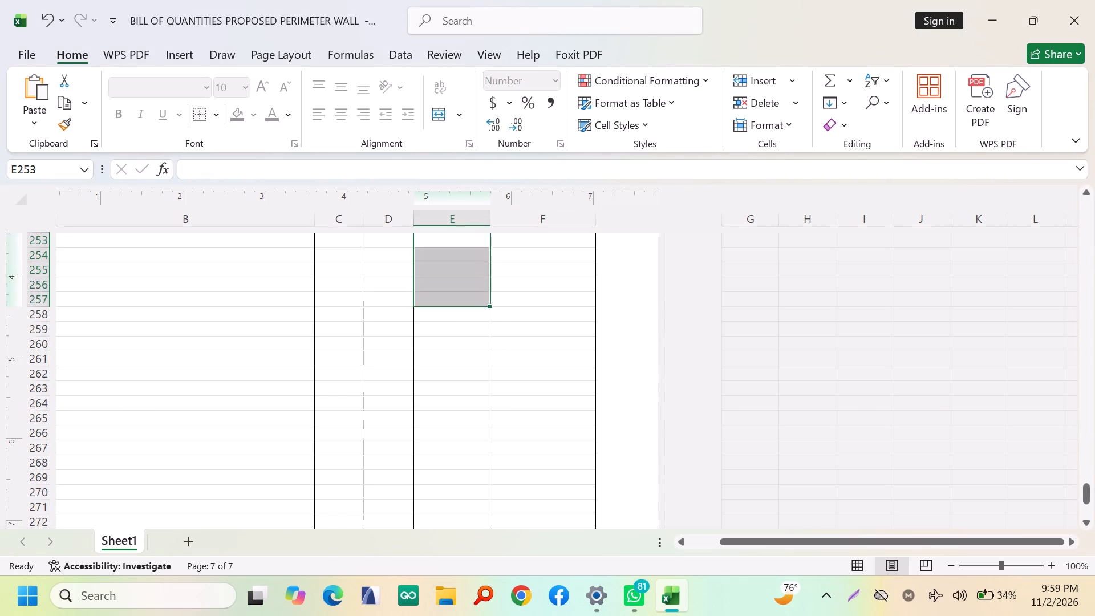
scroll(489, 322, "down", 6)
scroll(489, 322, "up", 3)
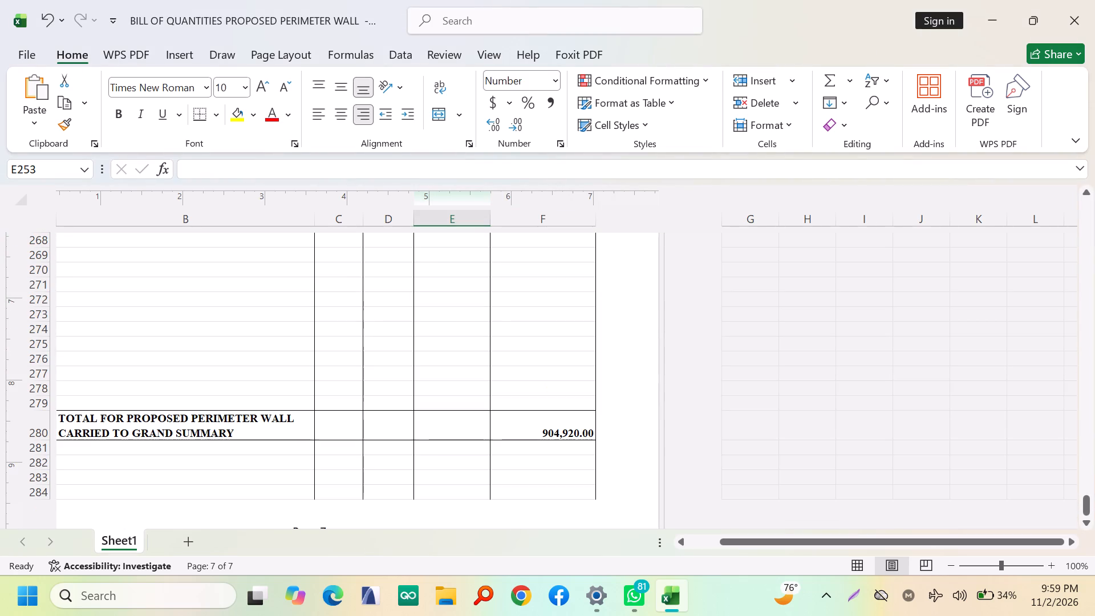
left_click(13, 52)
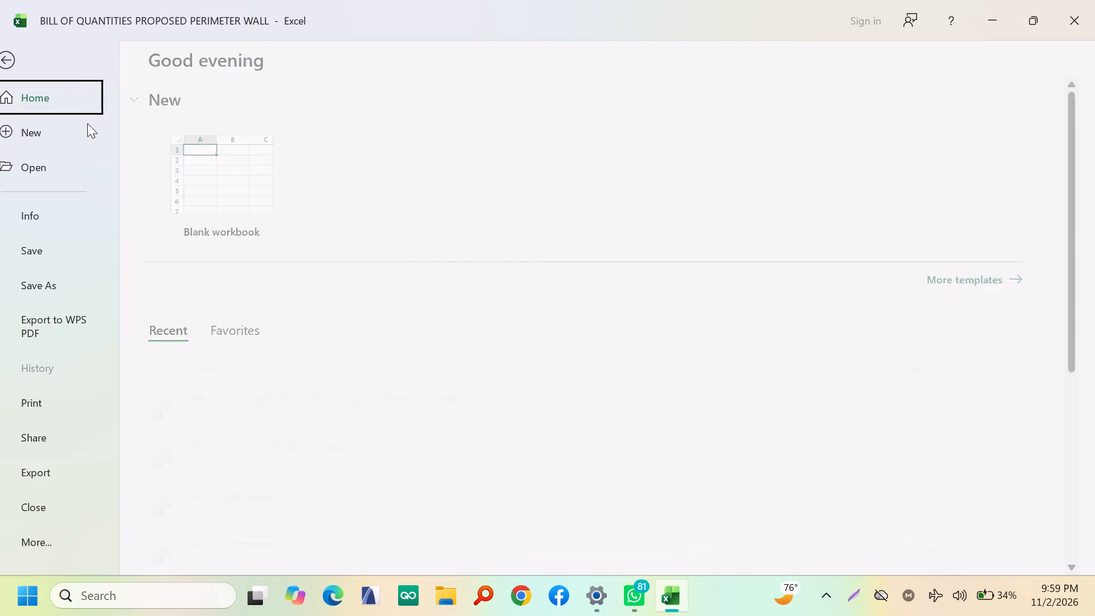
left_click(67, 295)
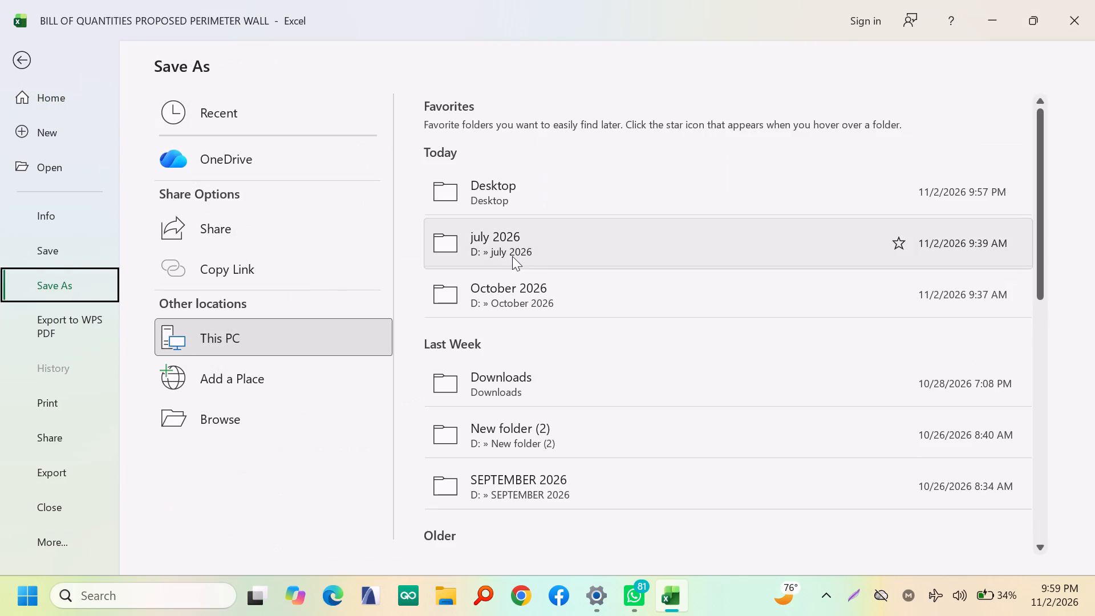
left_click(524, 199)
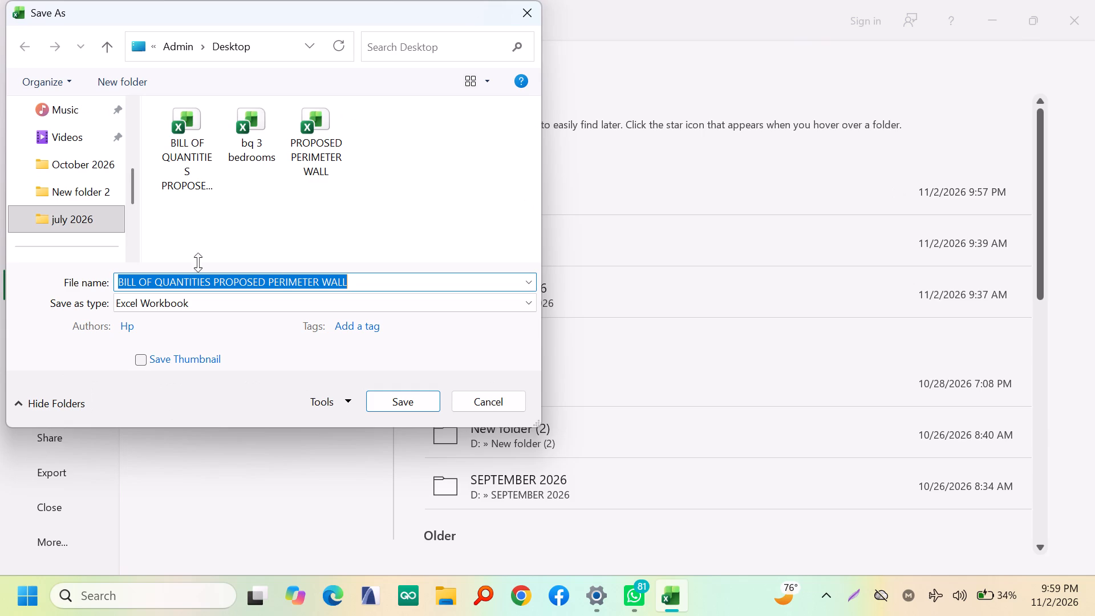
scroll(87, 186, "up", 3)
left_click(92, 240)
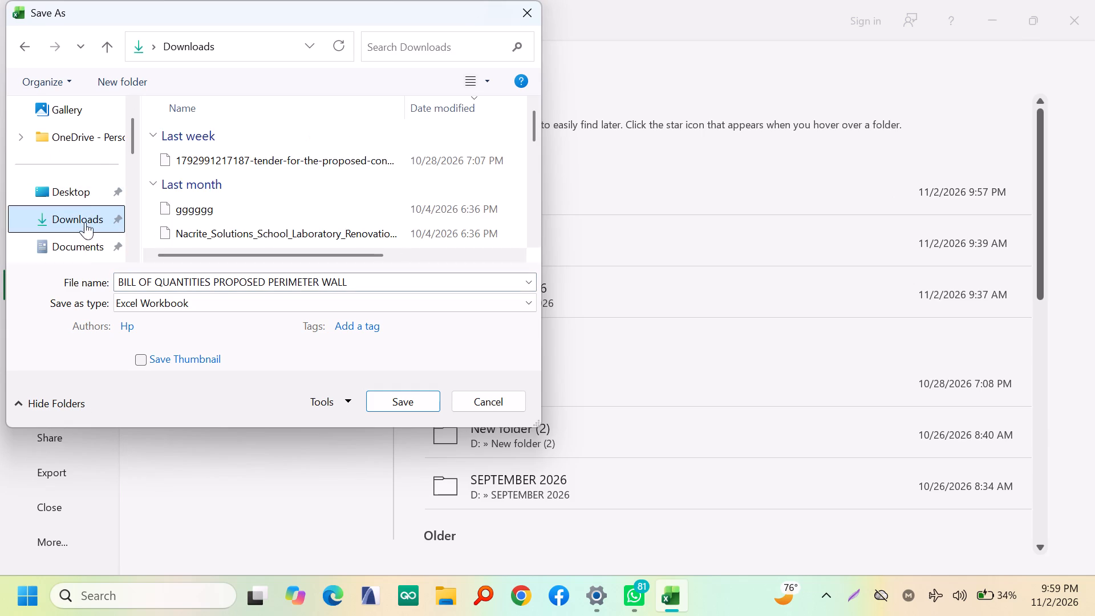
left_click(85, 195)
left_click(169, 313)
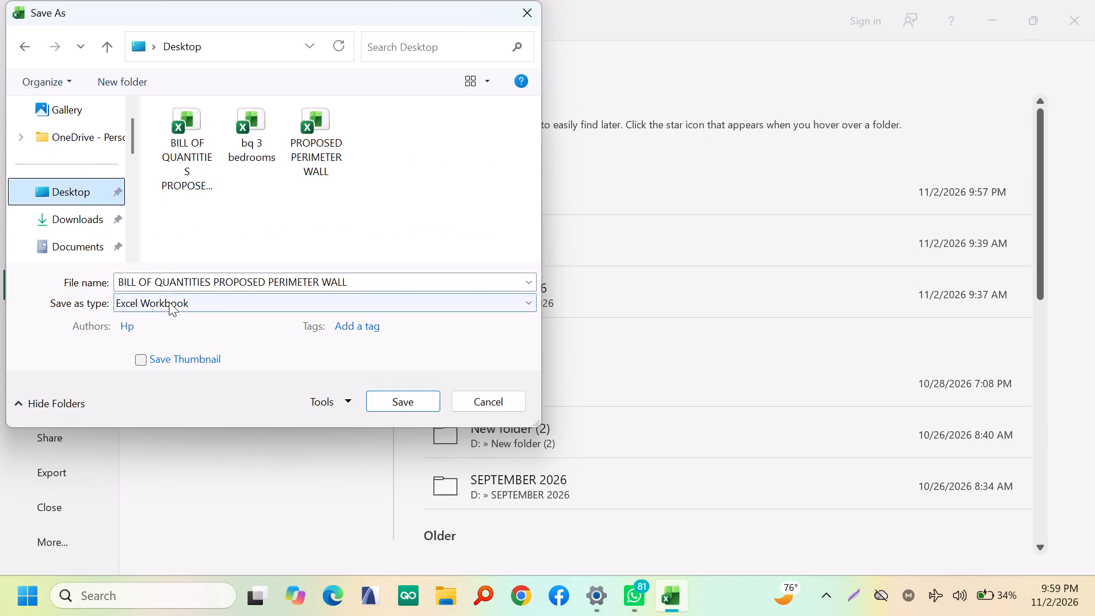
left_click(169, 301)
left_click(146, 360)
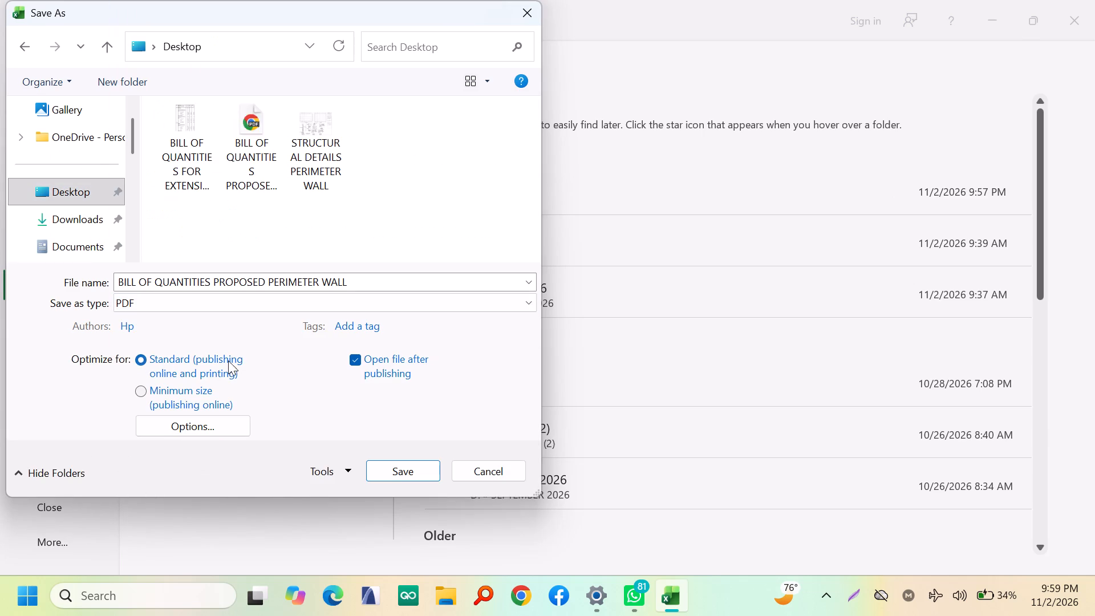
left_click(415, 478)
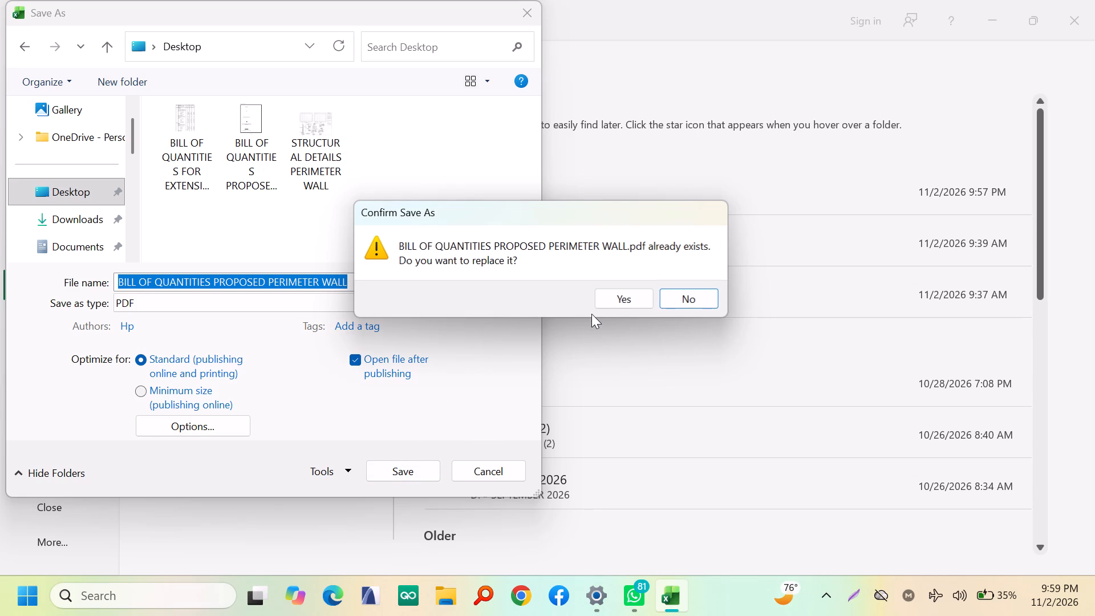
Replace the existing BILL OF QUANTITIES PROPOSED PERIMETER WALL PDF on the Desktop with the new export.
left_click(612, 303)
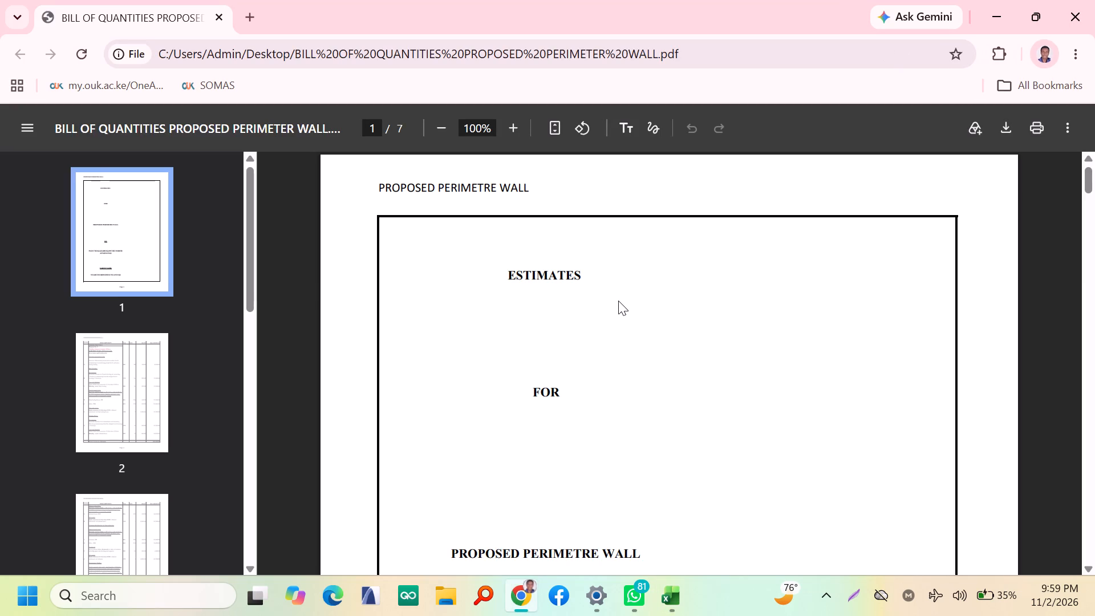
Review the exported PDF's page layout from the cover through the final summary page, and return to the Excel workbook.
scroll(632, 350, "down", 3)
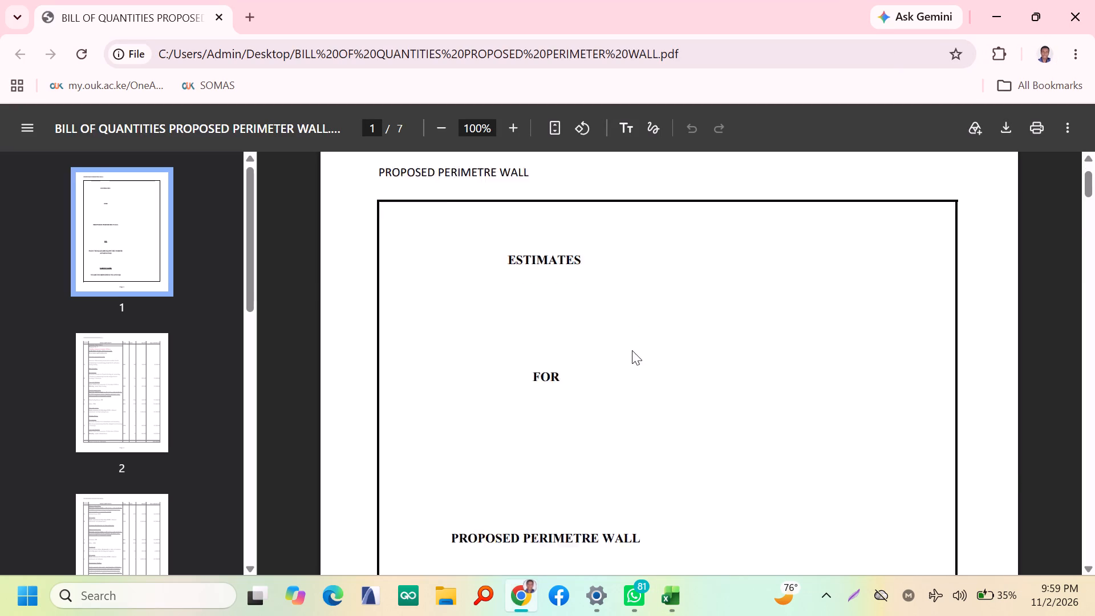
scroll(632, 350, "down", 20)
scroll(632, 350, "down", 1)
scroll(656, 386, "up", 1)
scroll(667, 374, "down", 12)
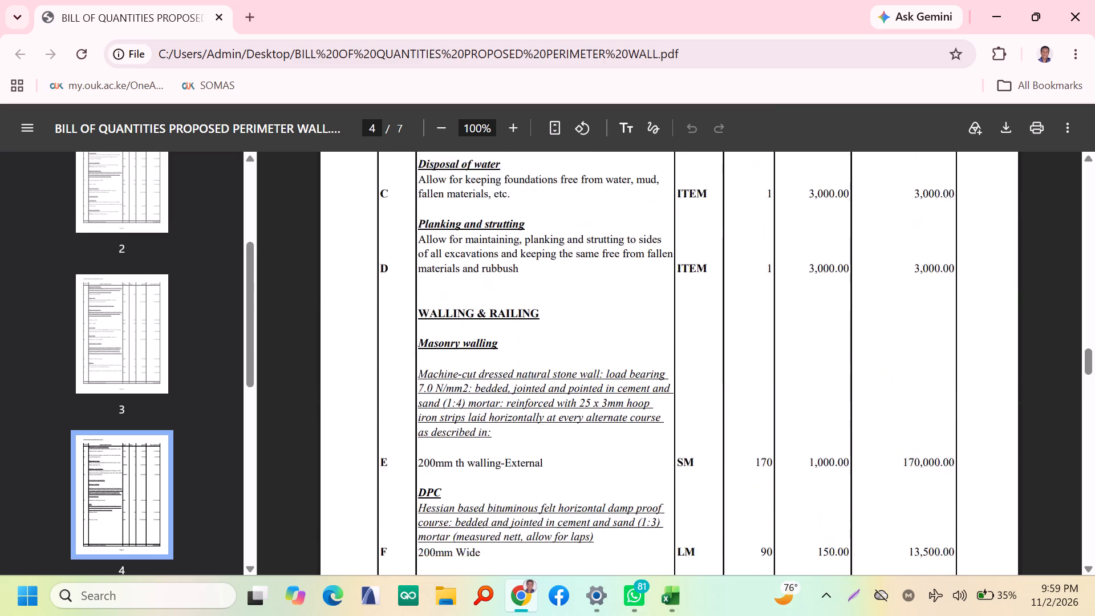
scroll(667, 373, "down", 20)
scroll(667, 373, "down", 10)
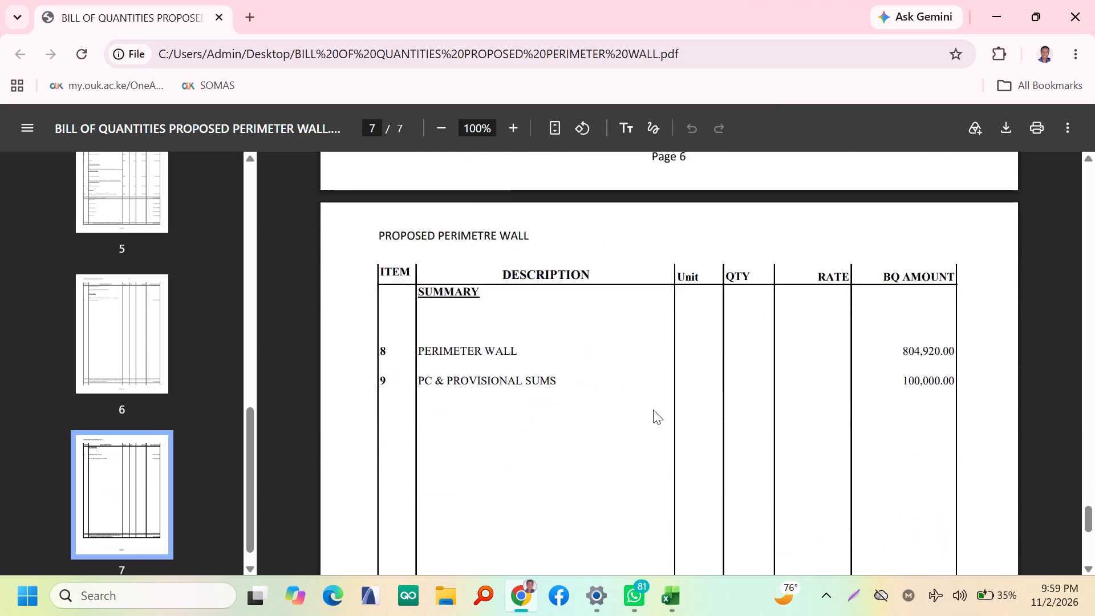
scroll(653, 410, "down", 9)
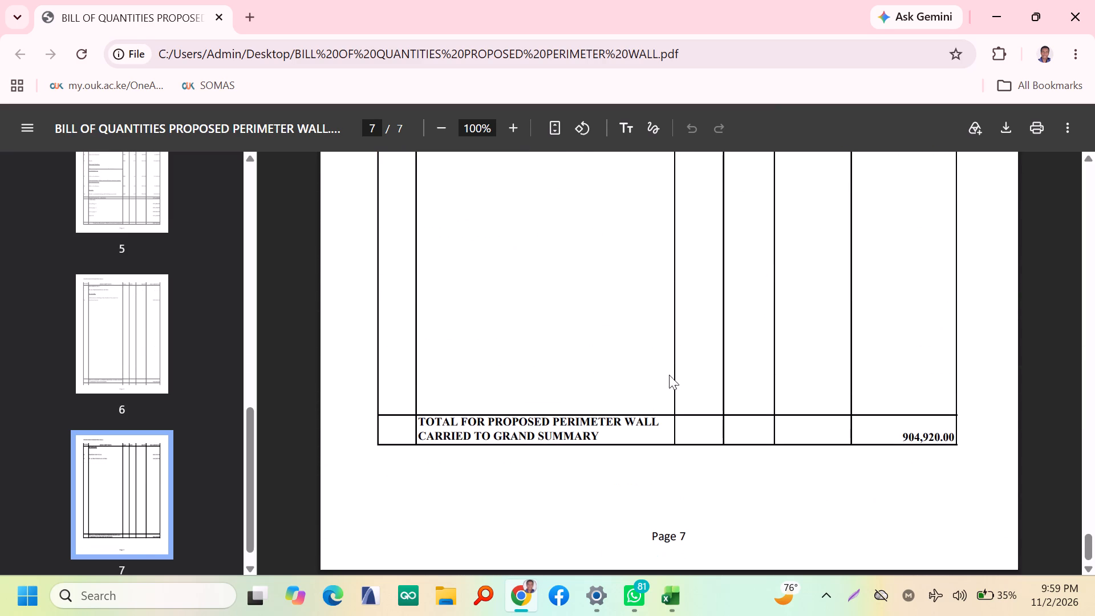
left_click(990, 9)
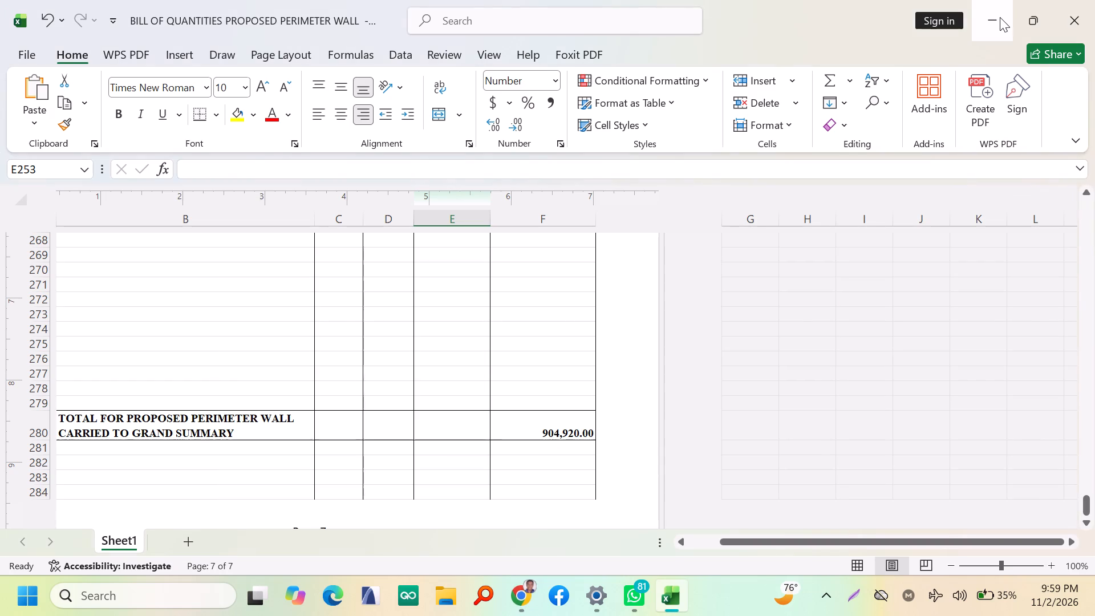
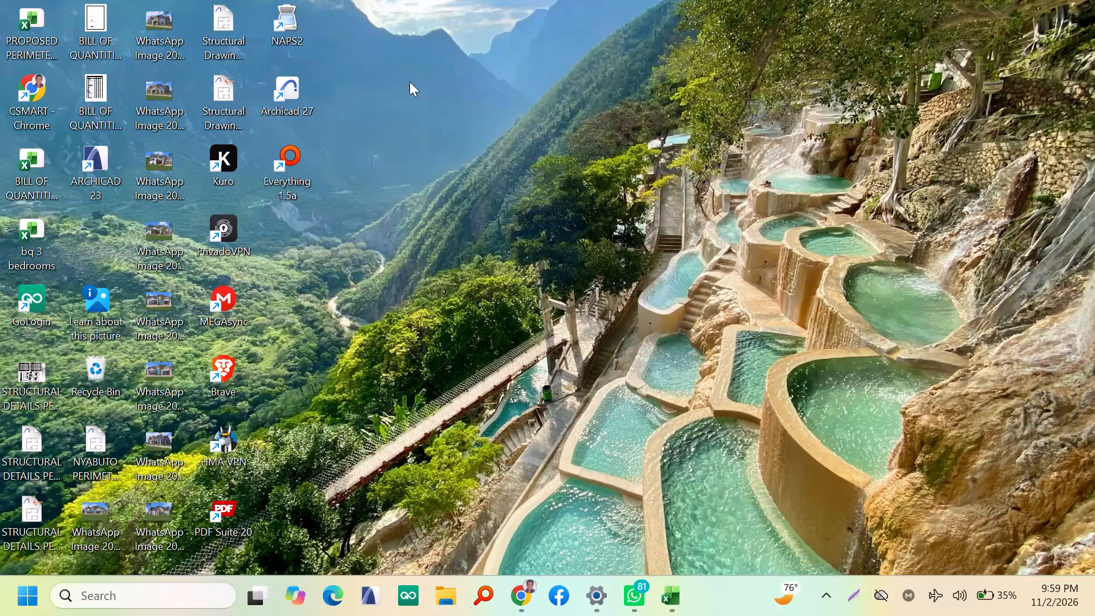
Open the exported perimeter wall PDF from the desktop and review its pages through to the grand summary total on page 7.
double_click(85, 18)
scroll(630, 277, "down", 7)
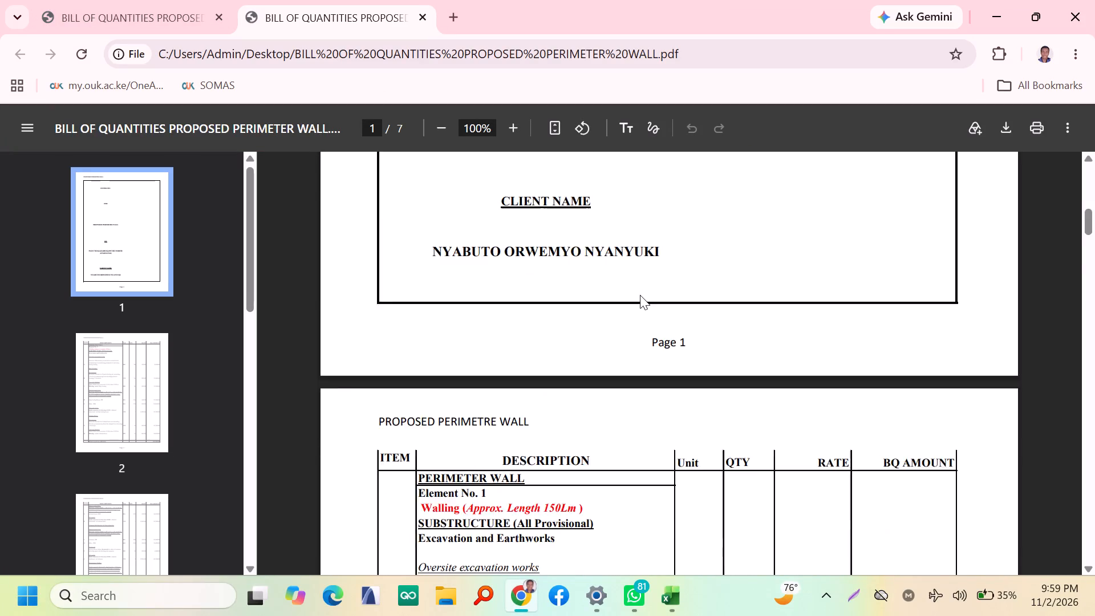
scroll(640, 295, "down", 20)
scroll(640, 295, "down", 14)
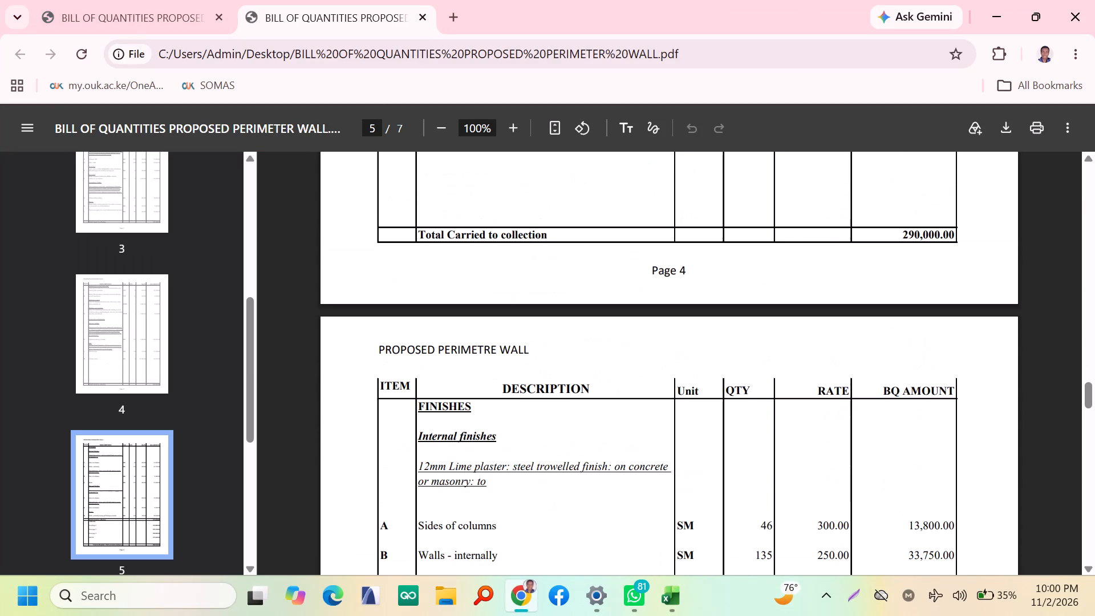
scroll(648, 318, "down", 6)
scroll(656, 389, "down", 6)
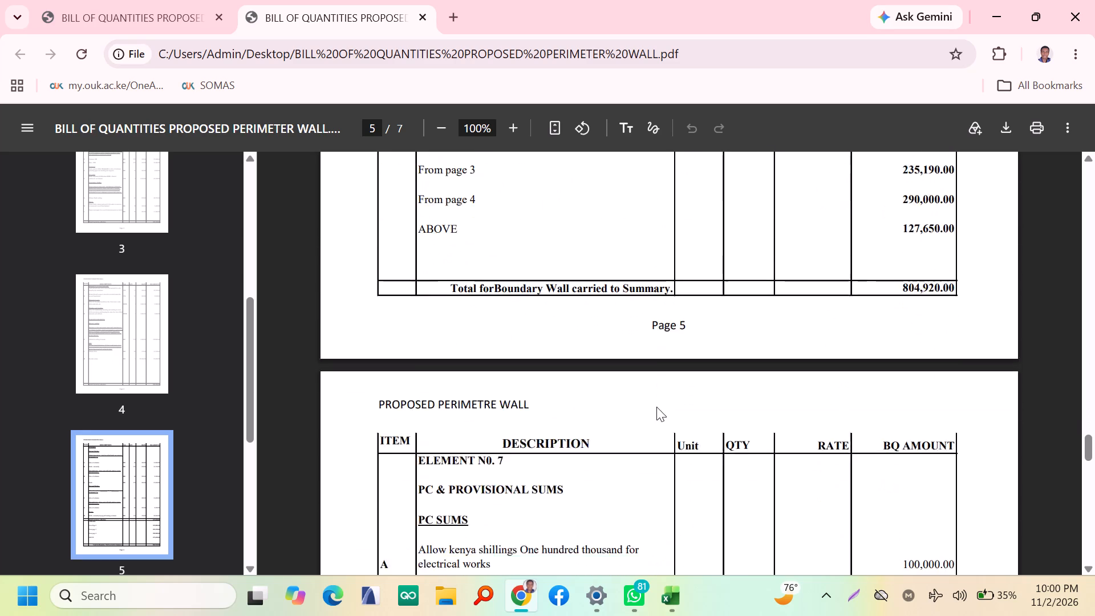
scroll(656, 407, "down", 12)
scroll(643, 435, "down", 9)
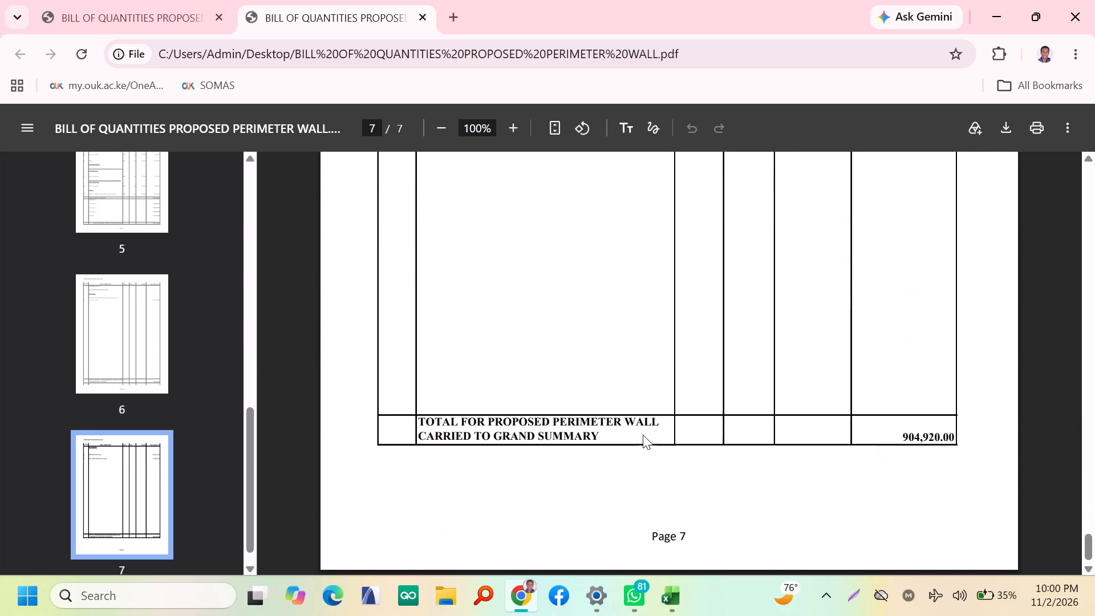
scroll(643, 435, "down", 2)
left_click(1007, 8)
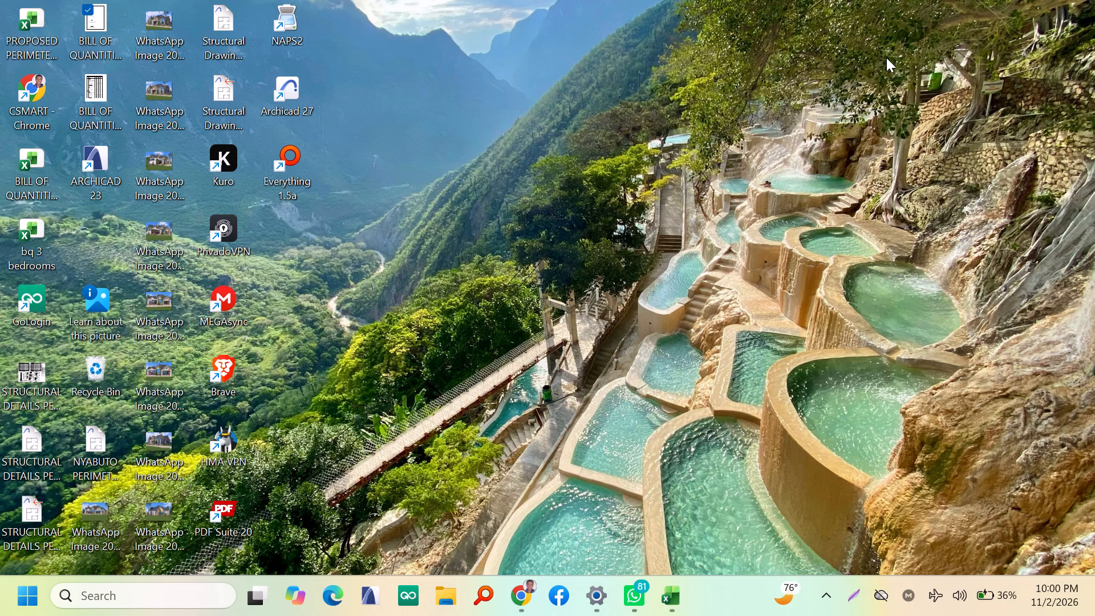
Search Windows for WIFI, open the Wi-Fi settings and show the list of available networks.
left_click(131, 596)
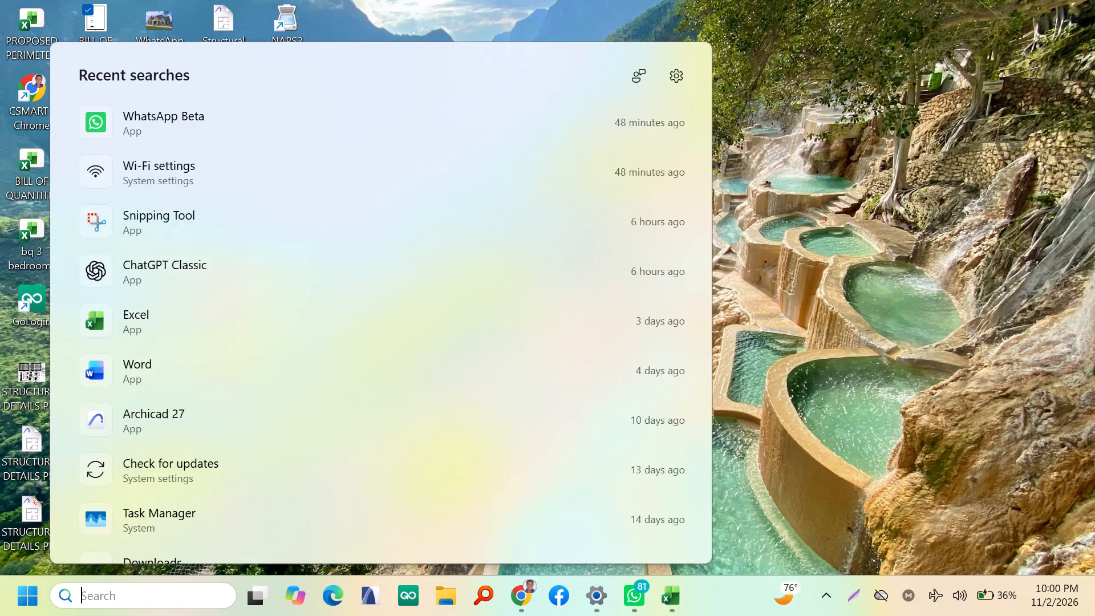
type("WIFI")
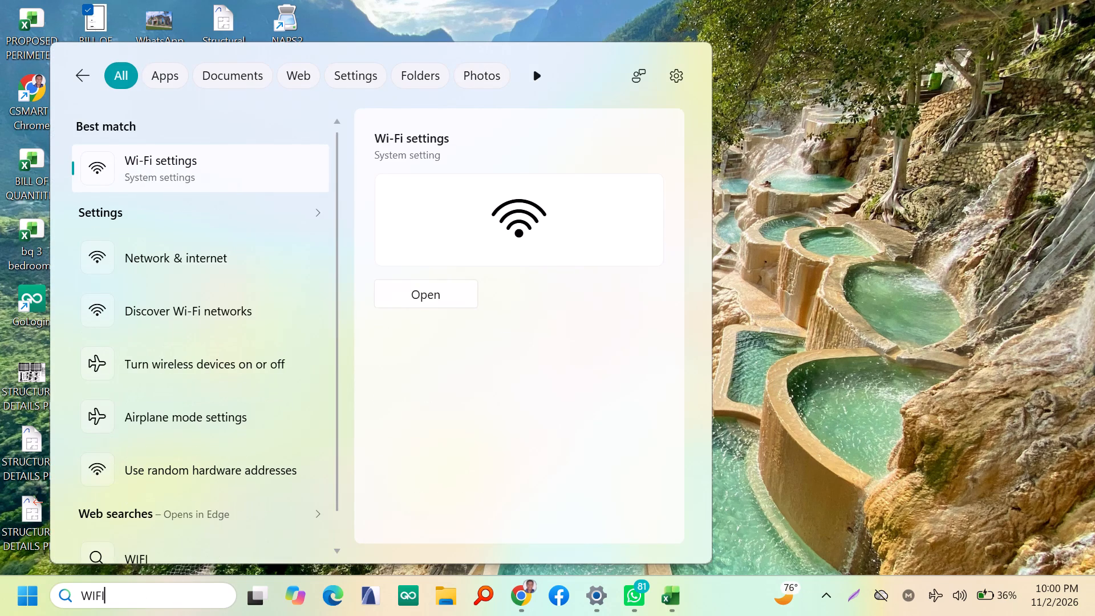
left_click(421, 282)
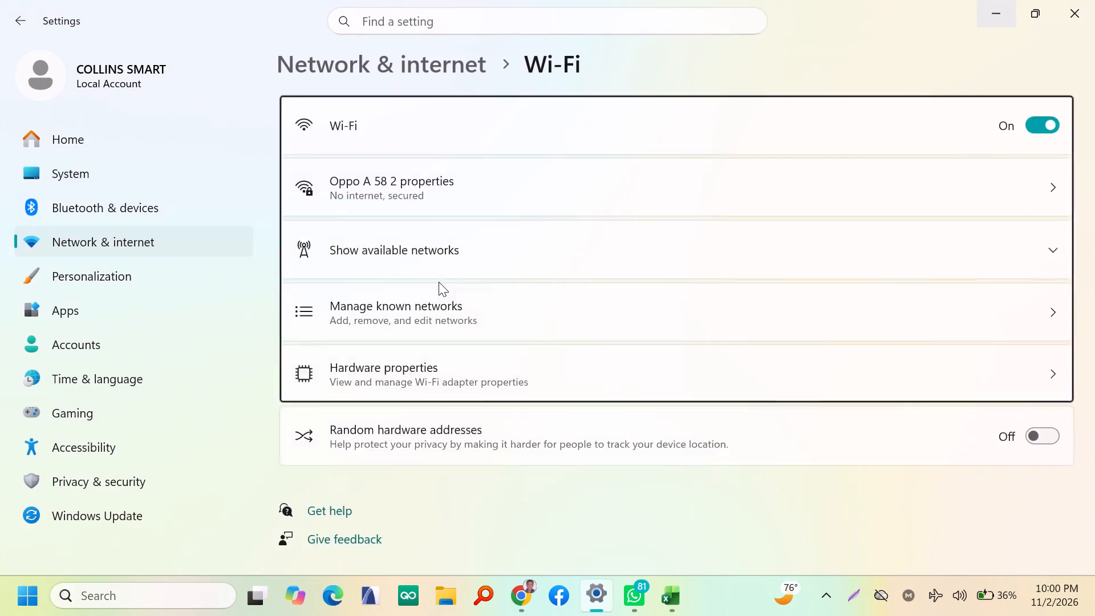
left_click(465, 201)
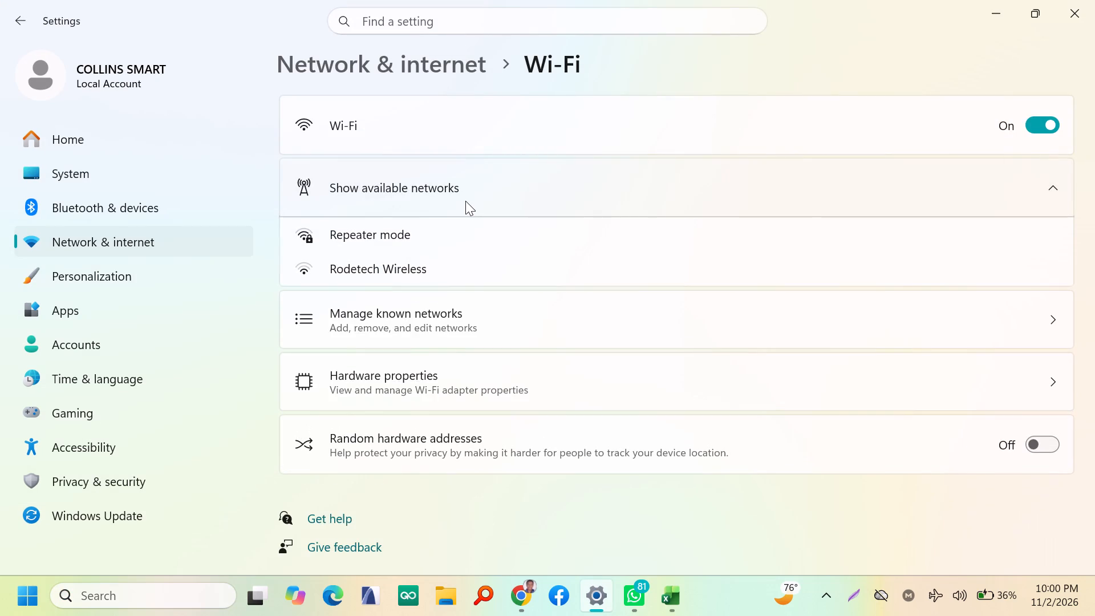
double_click(465, 201)
left_click(588, 176)
left_click(581, 181)
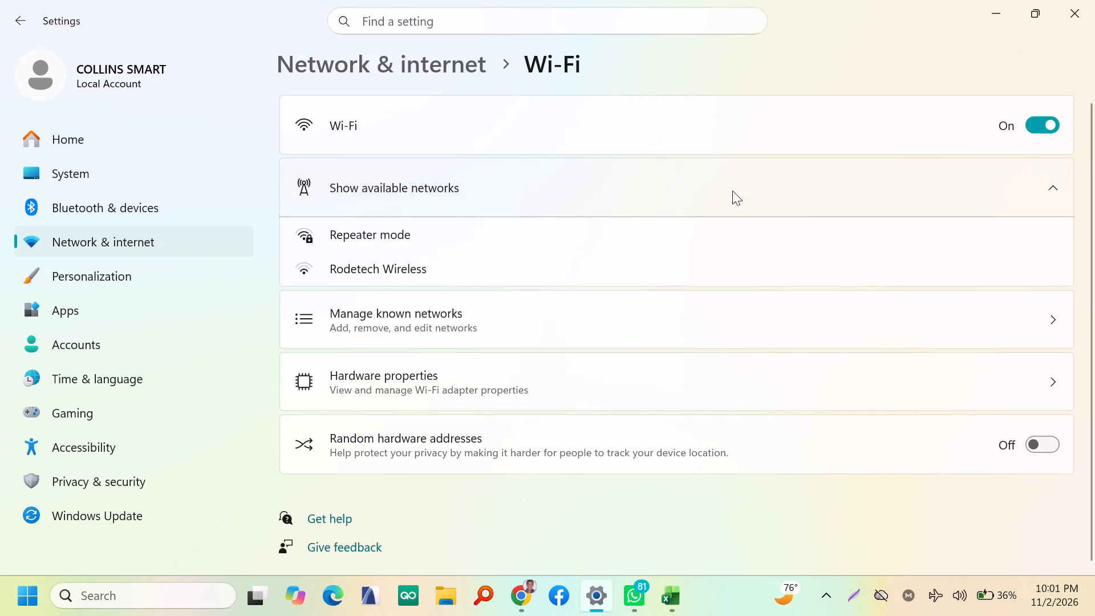
Switch Wi-Fi off and back on to refresh the wireless connection.
left_click(1027, 120)
left_click(1047, 121)
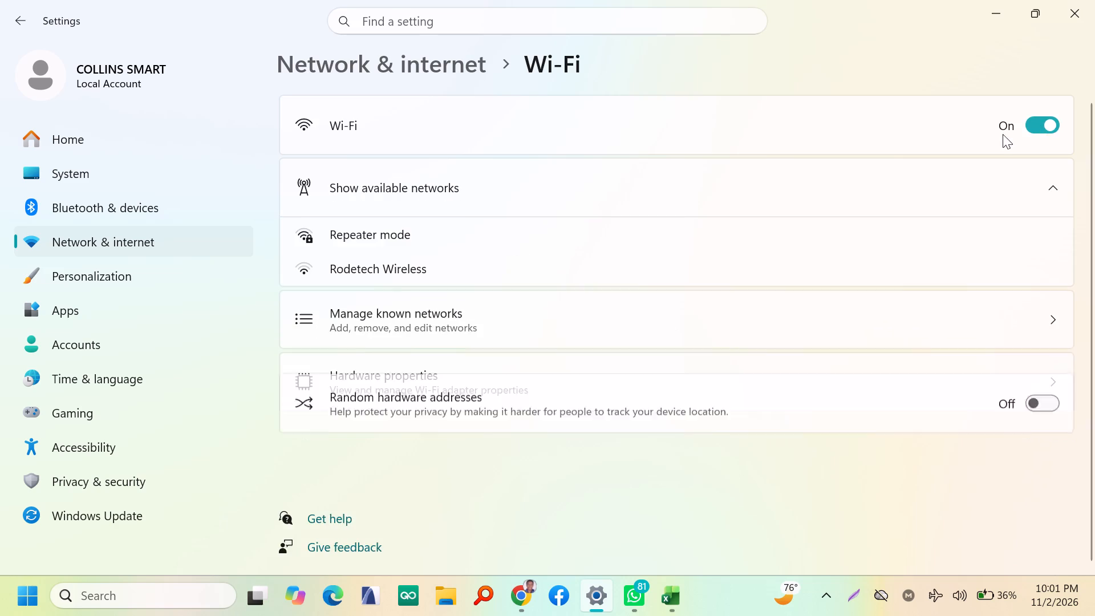
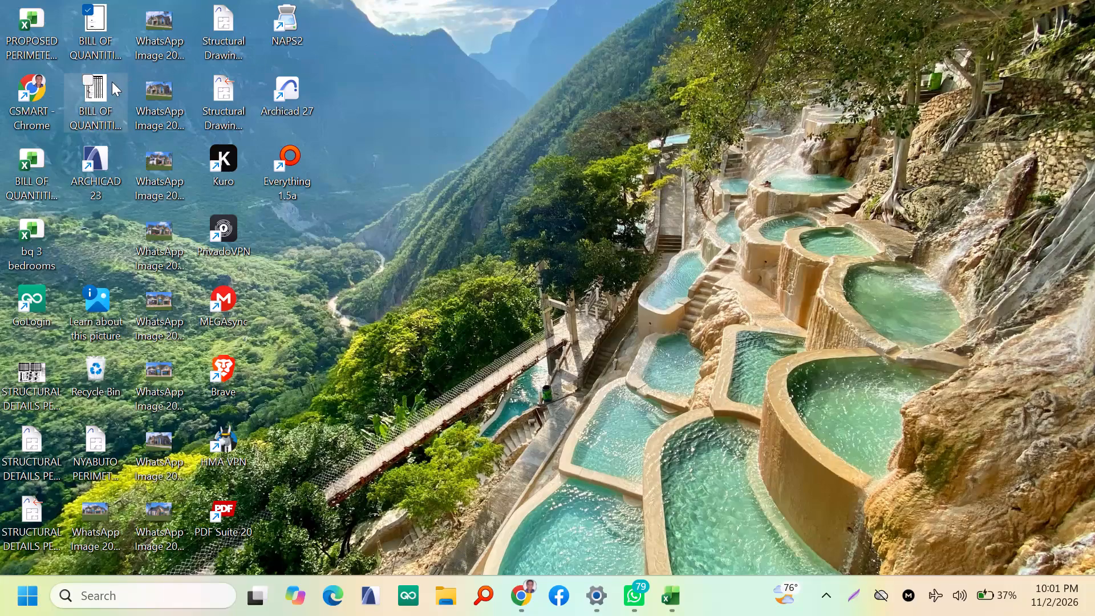
Pick up the exported BILL OF QUANTITIES PDF from the desktop to bring it into an open application.
left_click(94, 25)
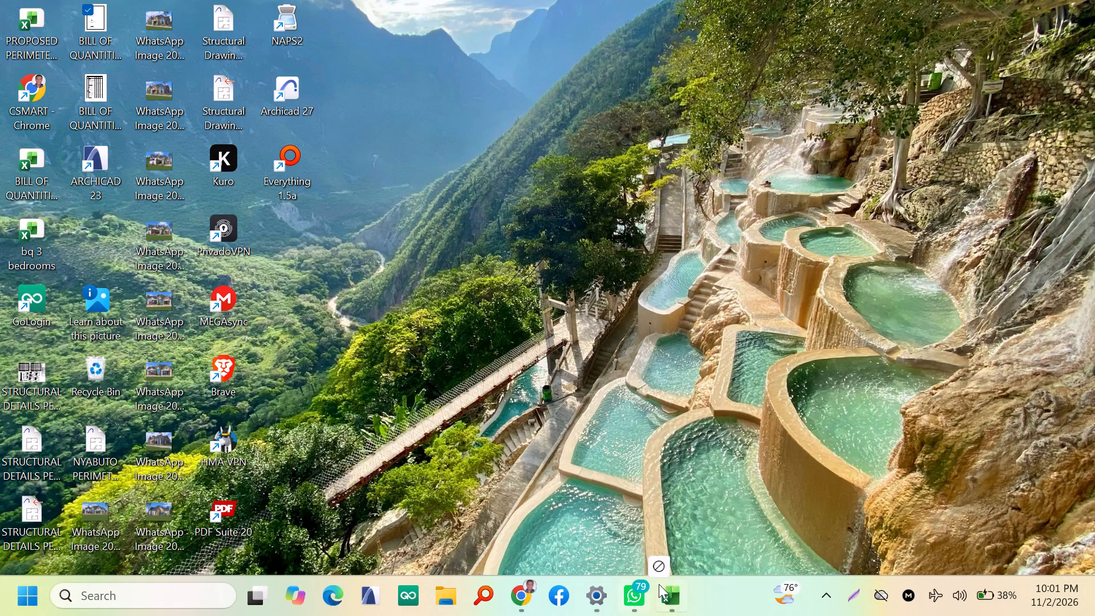
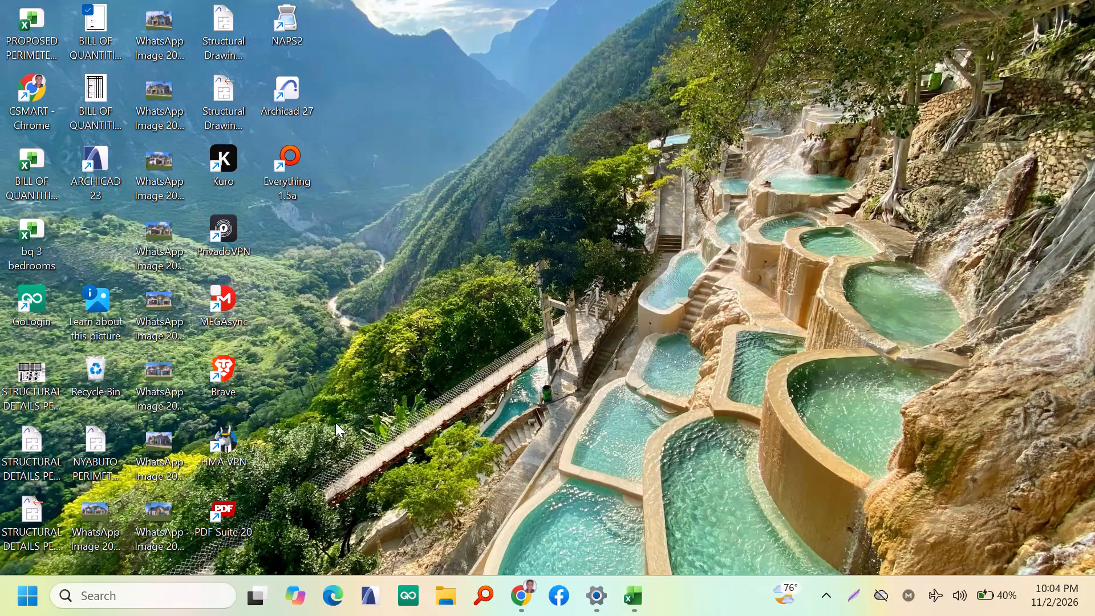
Switch to Chrome and close its window containing the exported perimeter wall bill of quantities PDF.
left_click(511, 587)
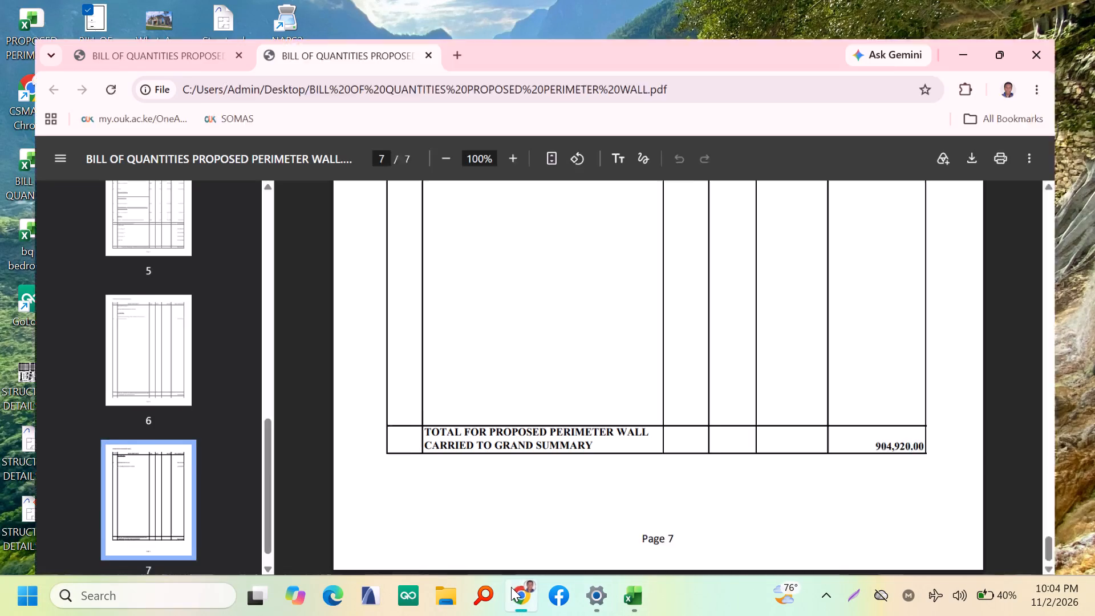
left_click(1094, 0)
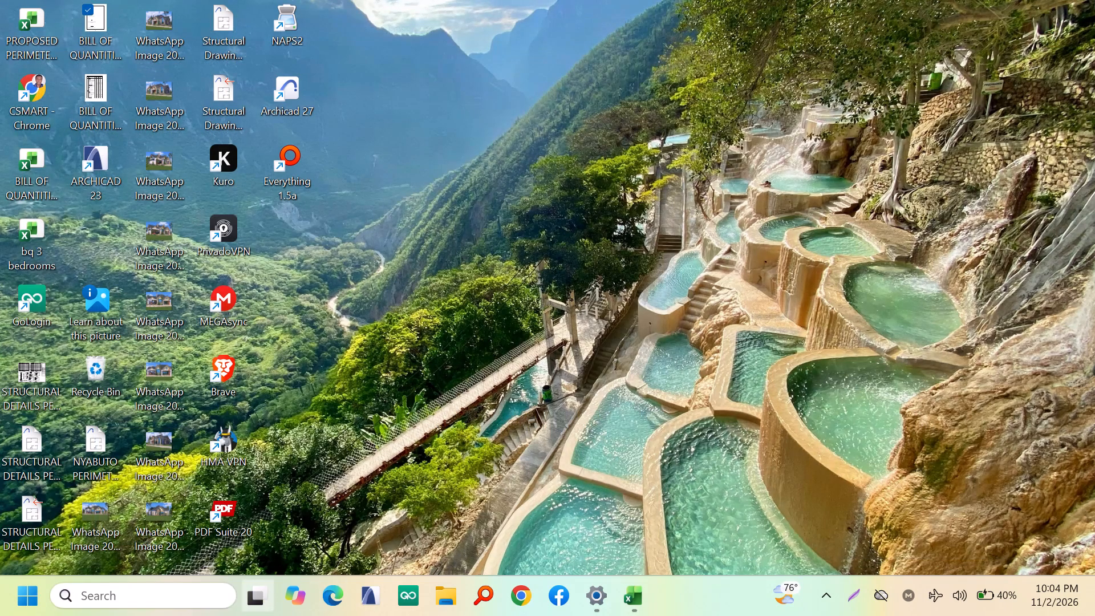
Bring up the computer's power options for ending the Windows session.
left_click(7, 587)
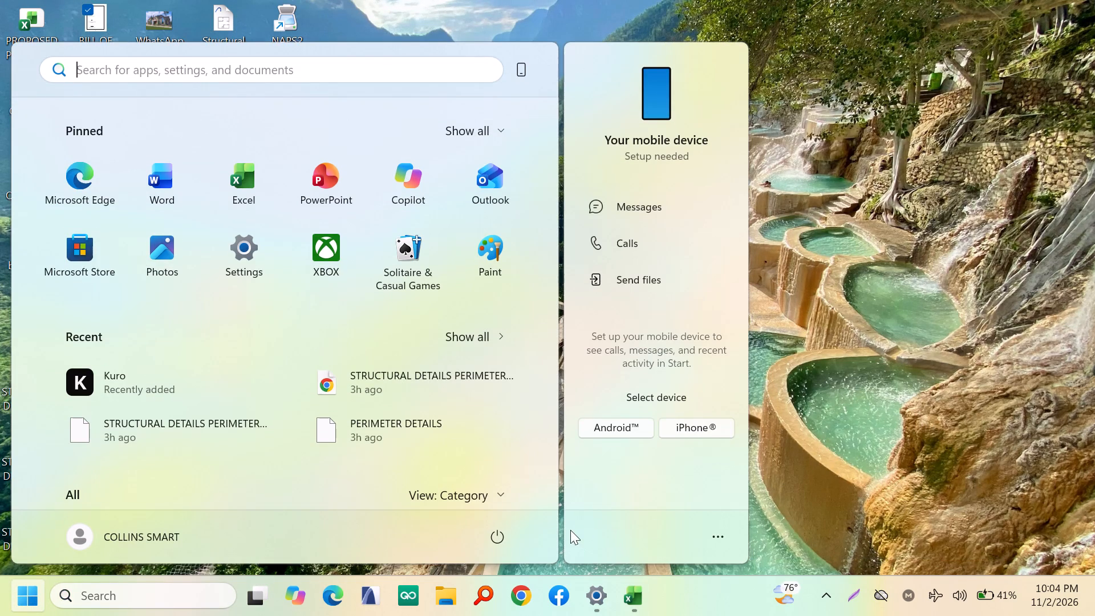
left_click(517, 538)
left_click(511, 538)
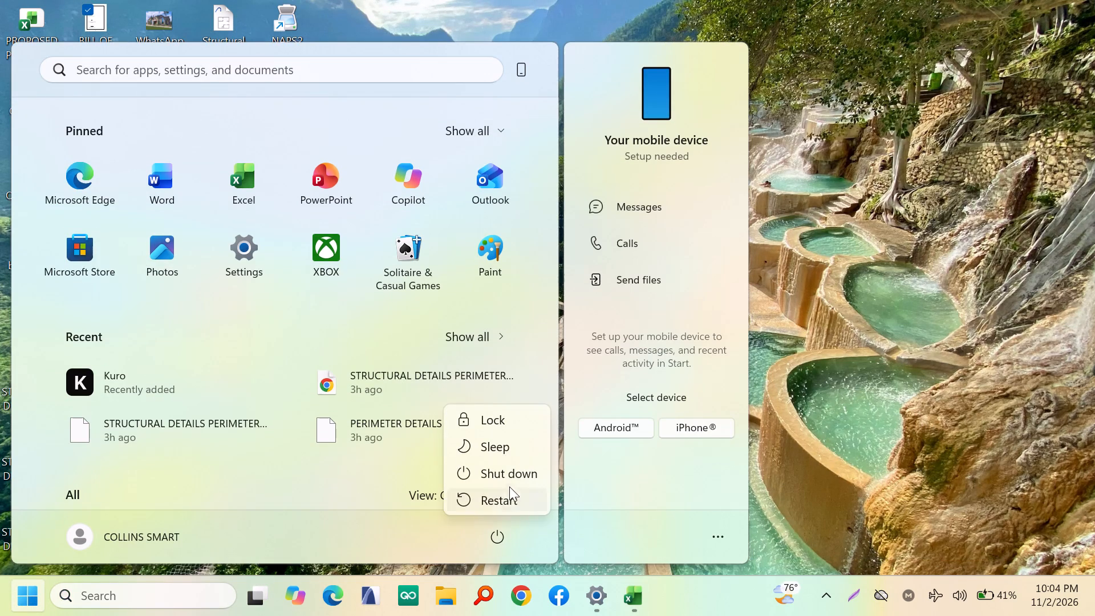